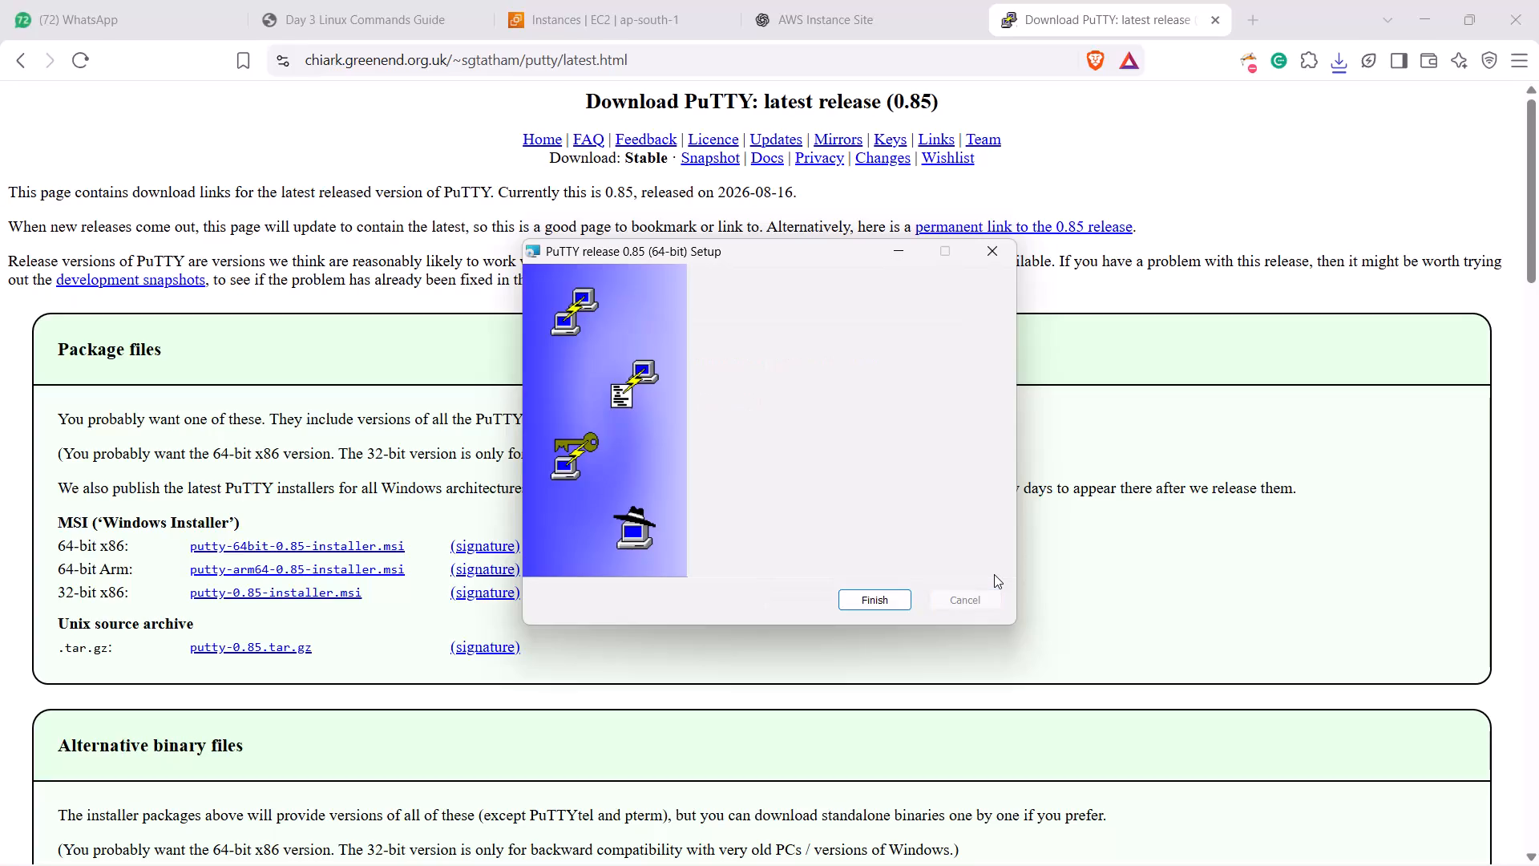
Complete the PuTTY release 0.85 (64-bit) setup and close the installer.
left_click(876, 600)
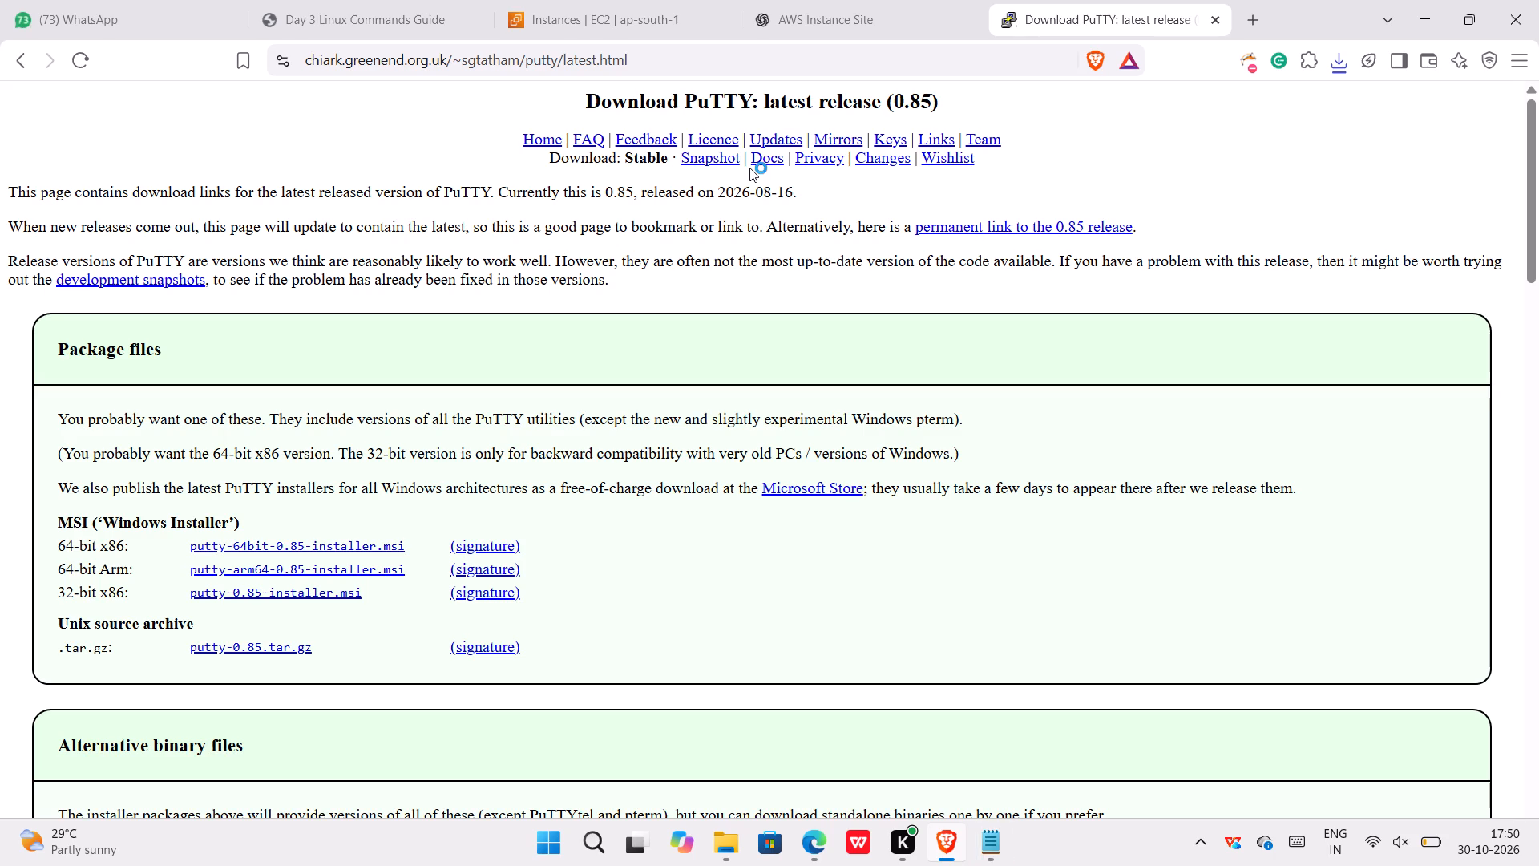
Open a new blank browser tab alongside the PuTTY download page.
left_click(572, 0)
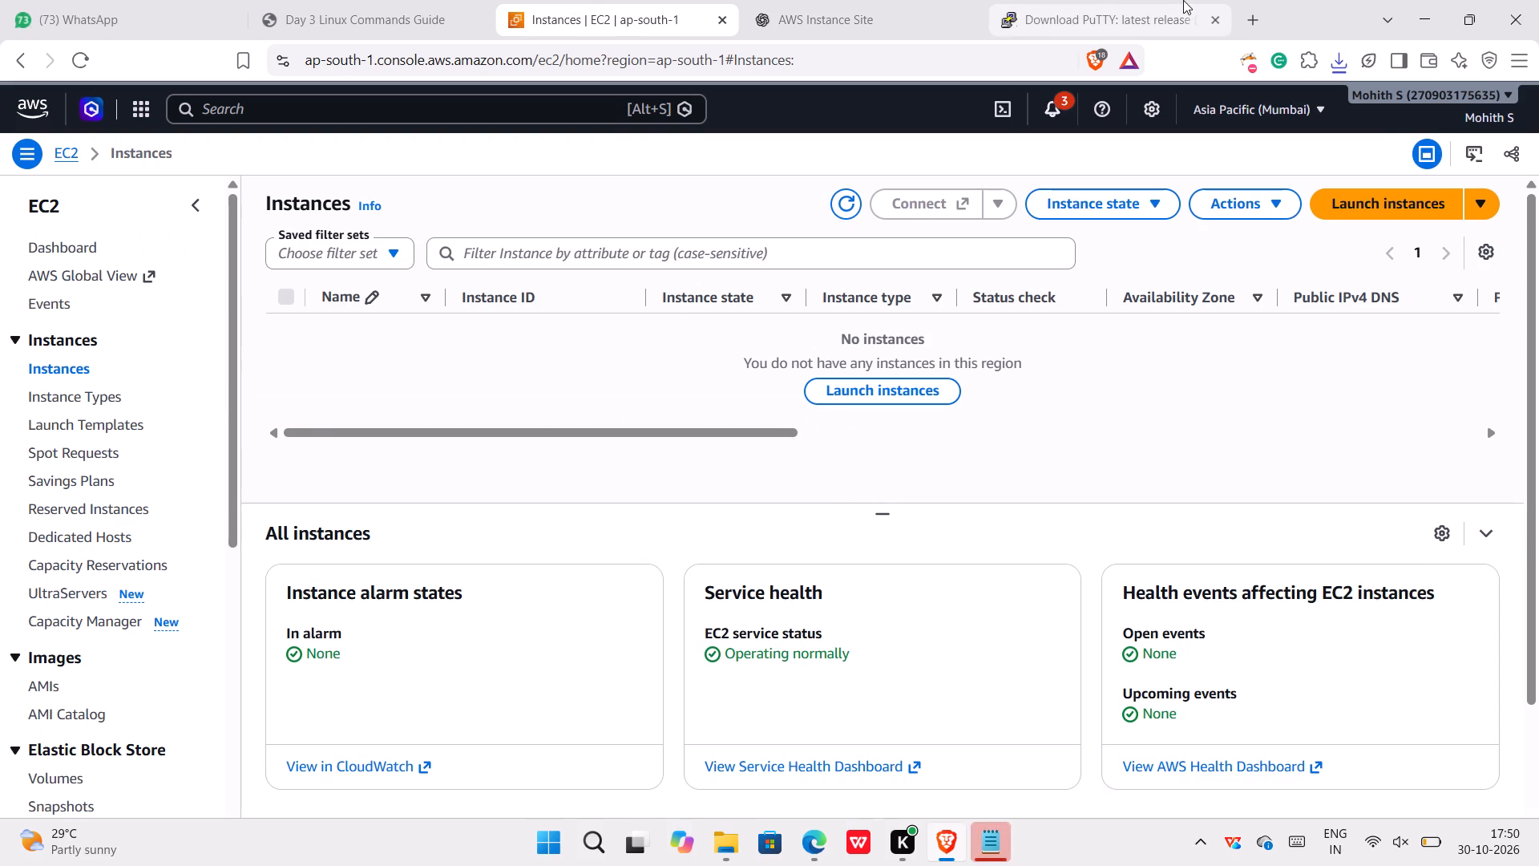
left_click(1183, 0)
left_click(1247, 2)
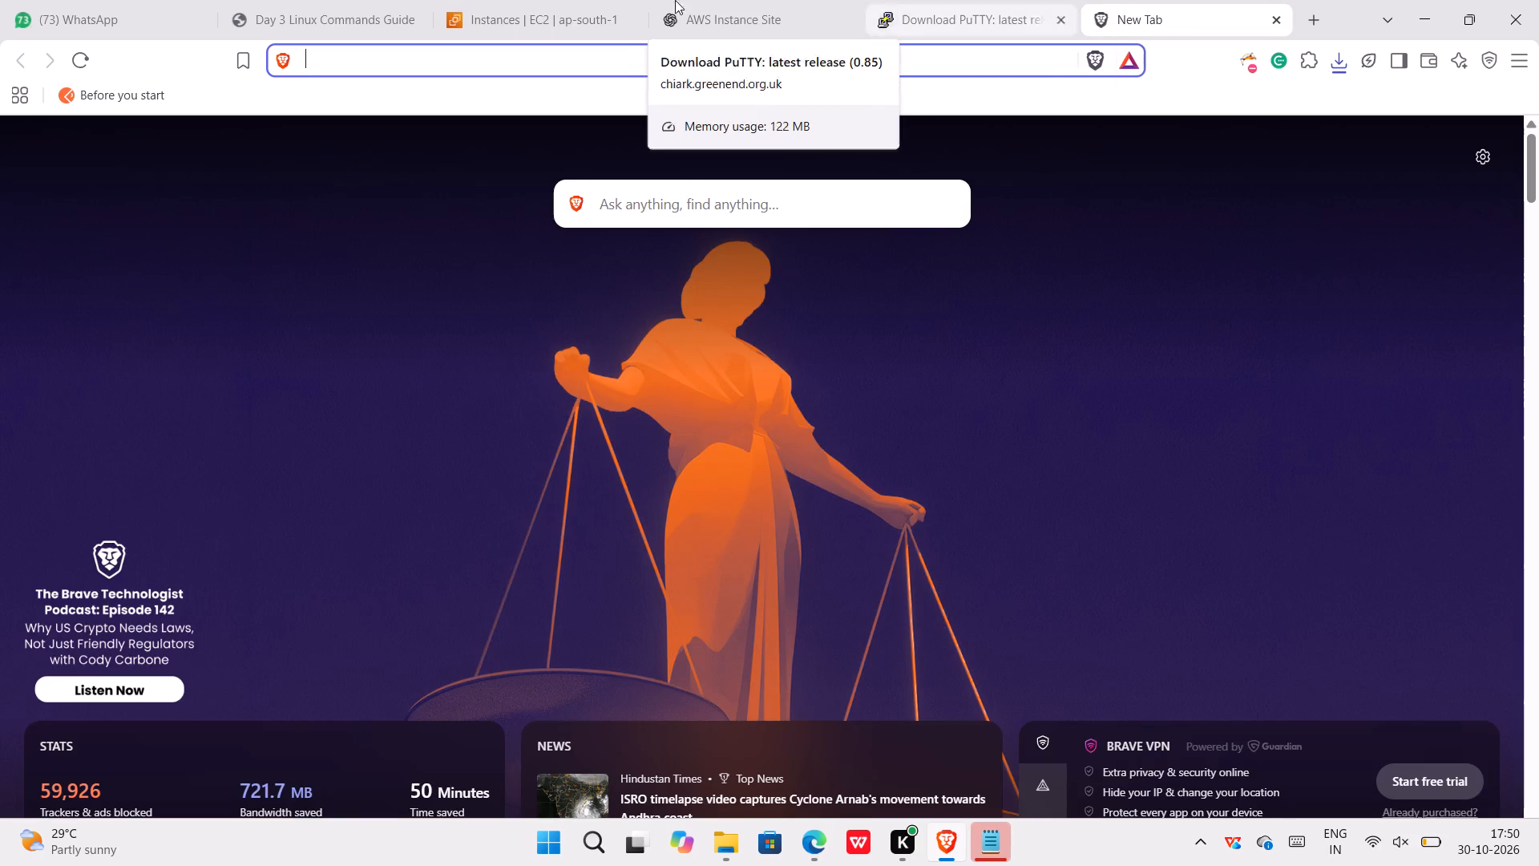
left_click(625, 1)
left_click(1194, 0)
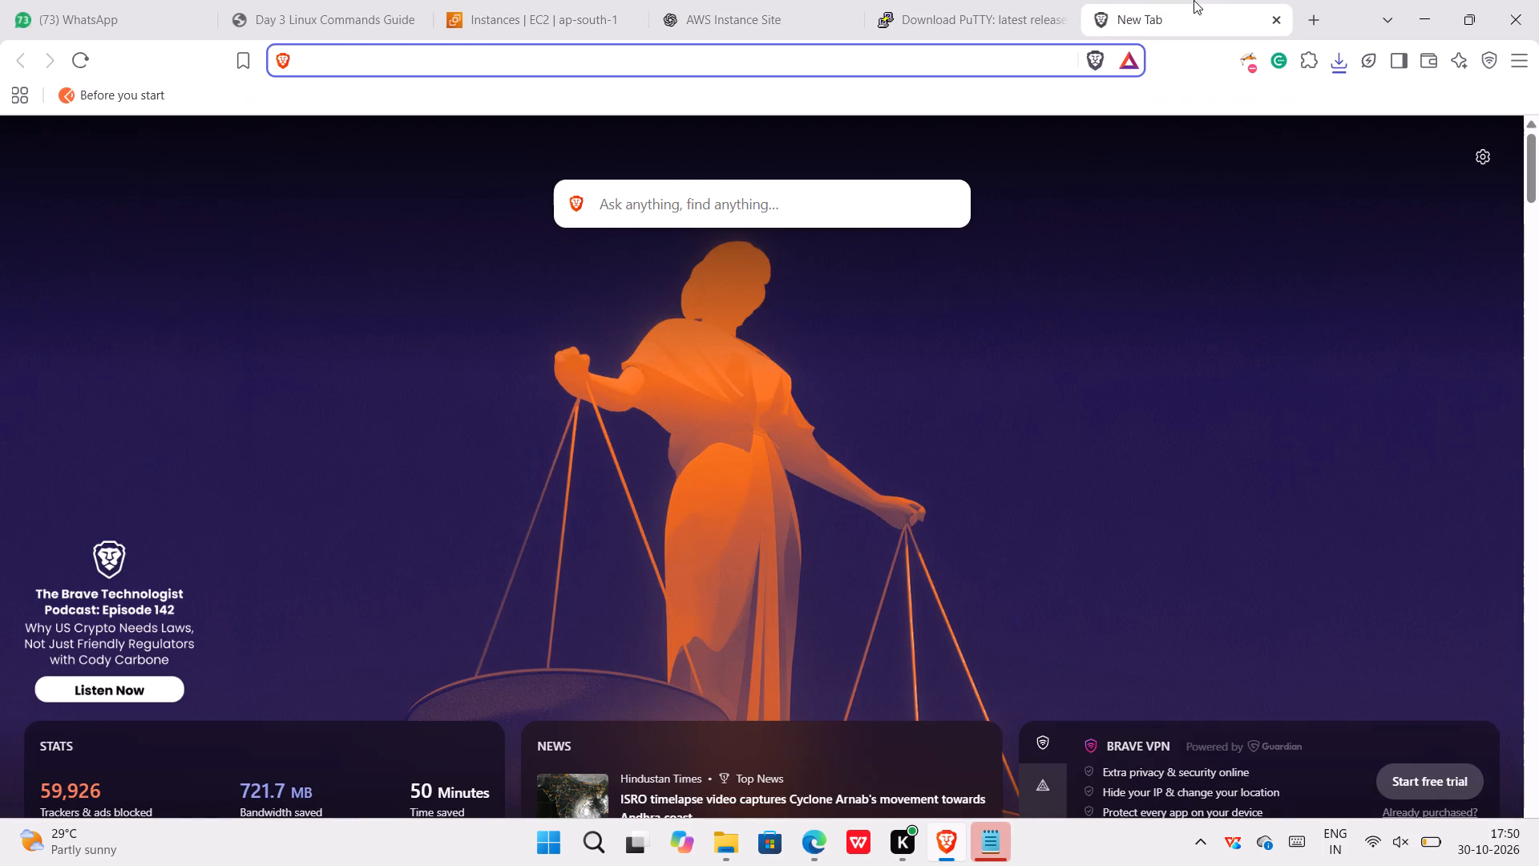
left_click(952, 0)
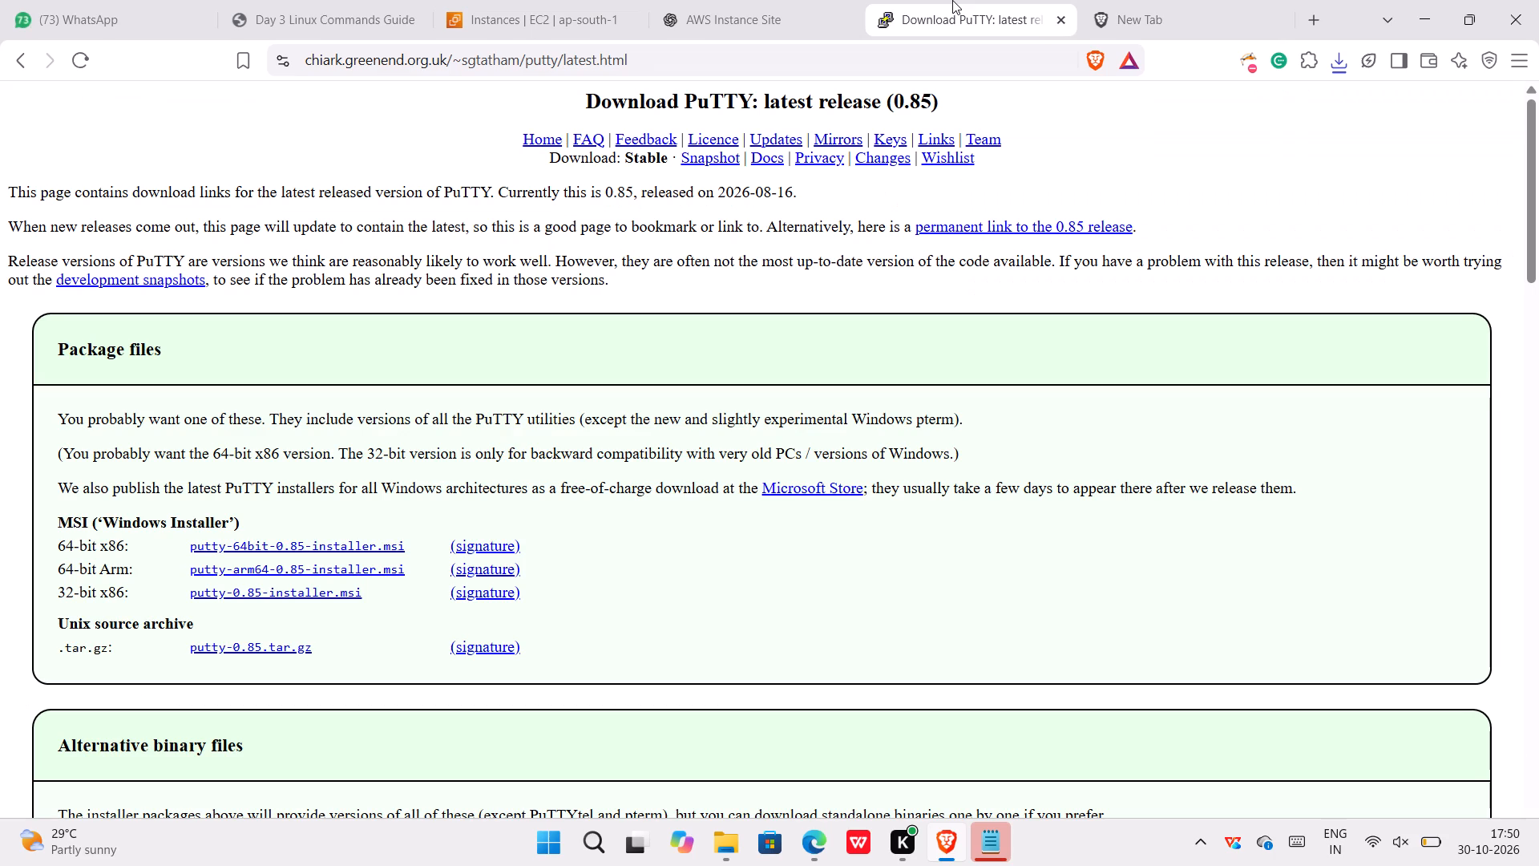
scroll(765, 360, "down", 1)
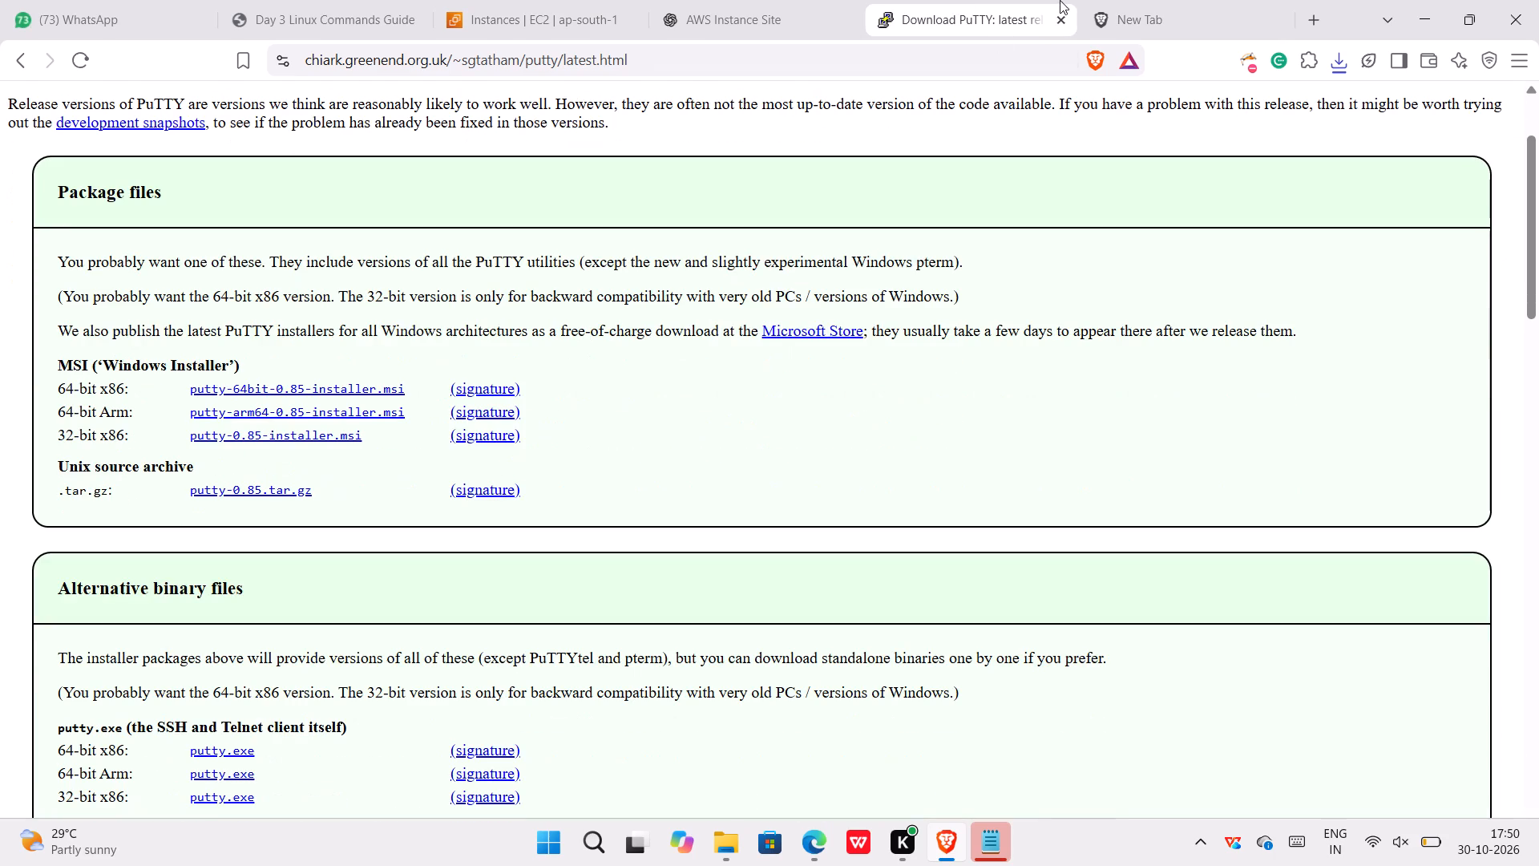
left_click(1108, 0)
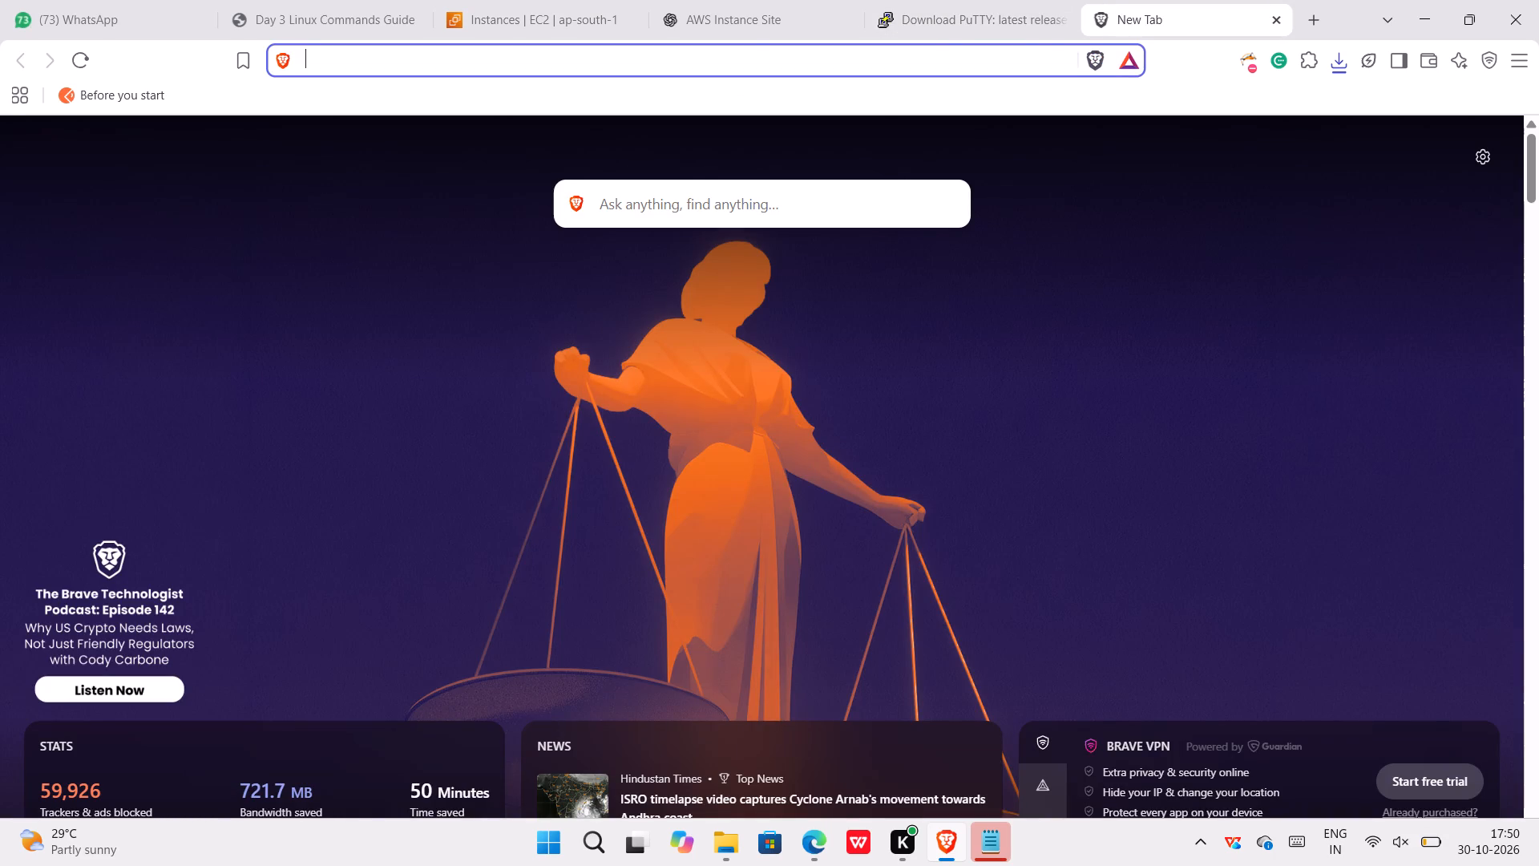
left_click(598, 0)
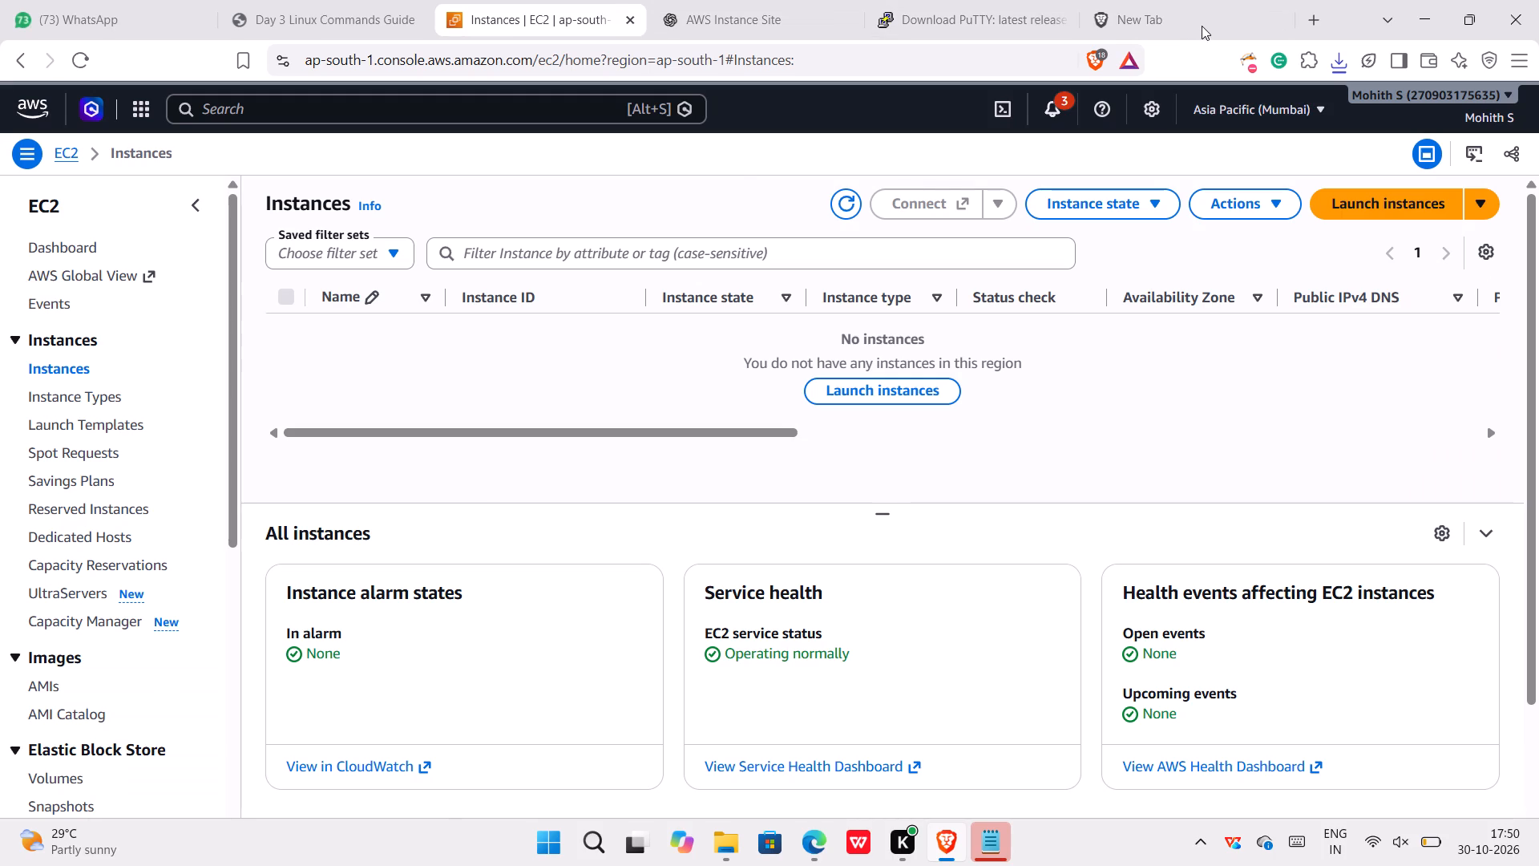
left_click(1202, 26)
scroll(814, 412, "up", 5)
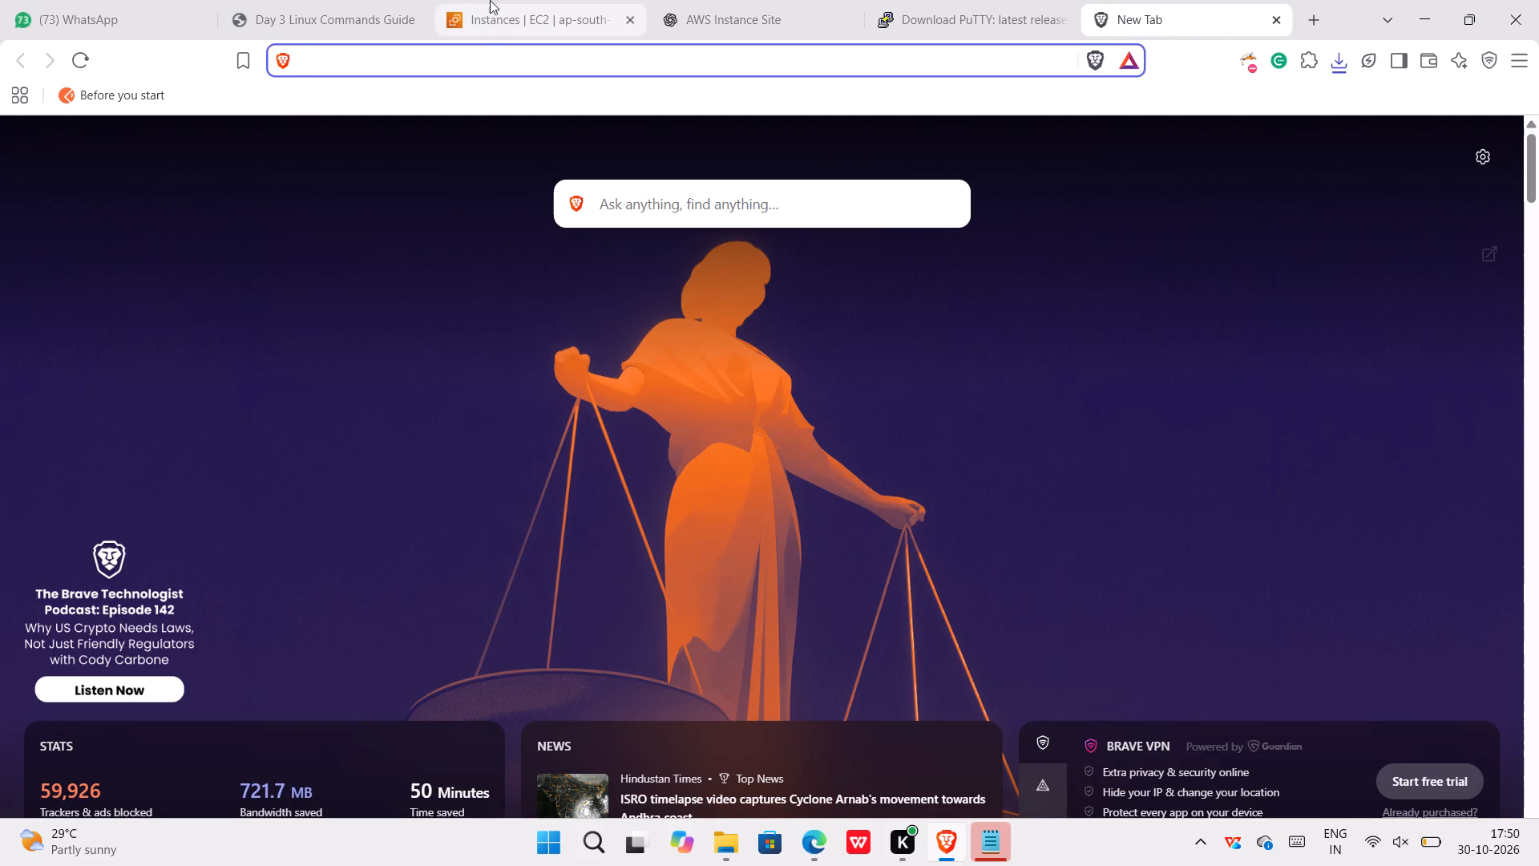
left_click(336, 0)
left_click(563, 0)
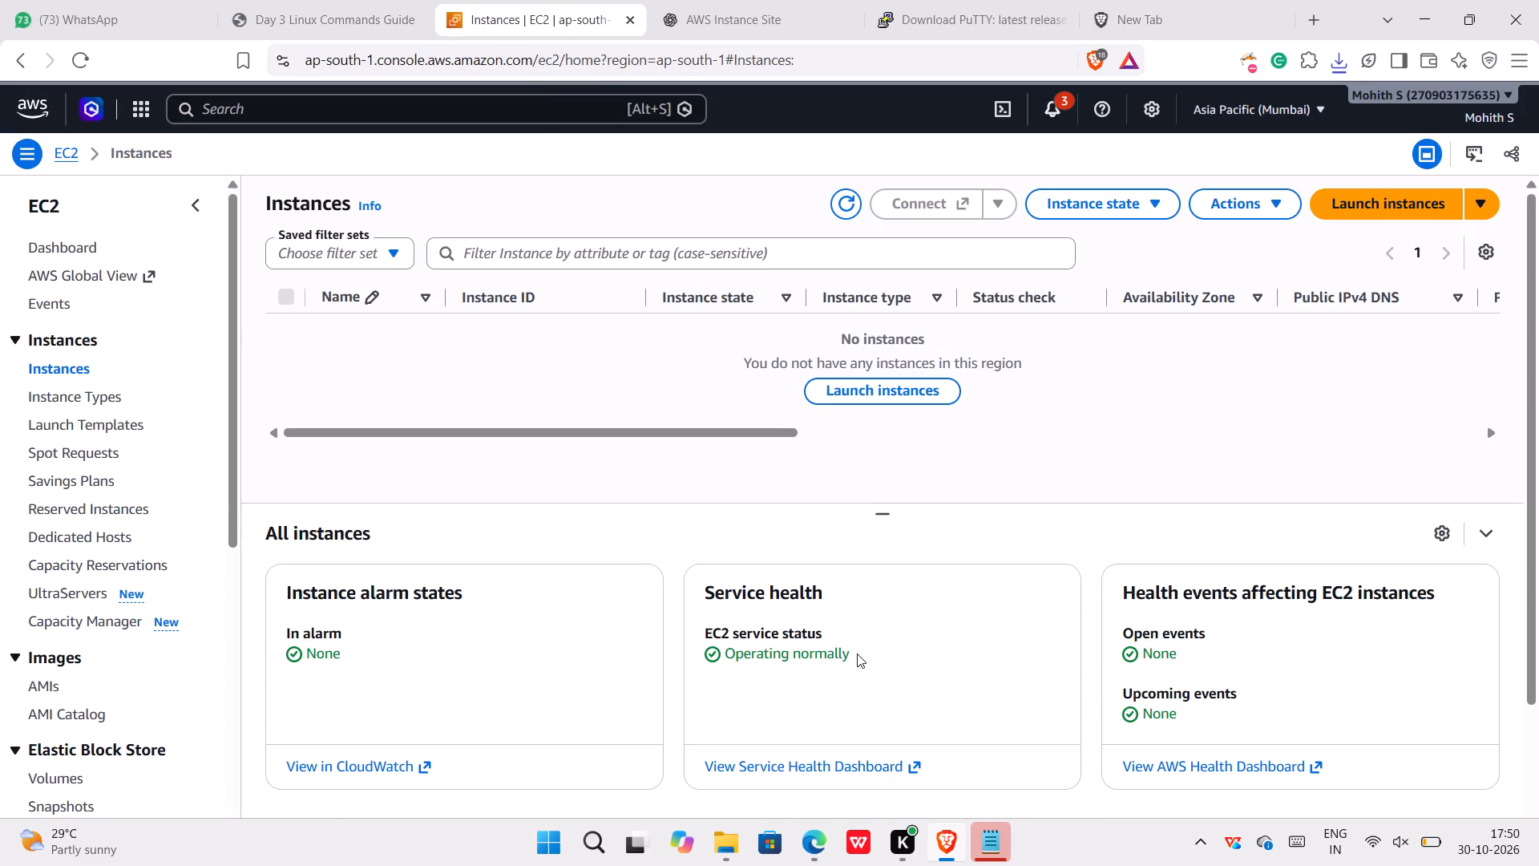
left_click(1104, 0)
Switch to the EC2 Instances page for the ap-south-1 region.
left_click(598, 0)
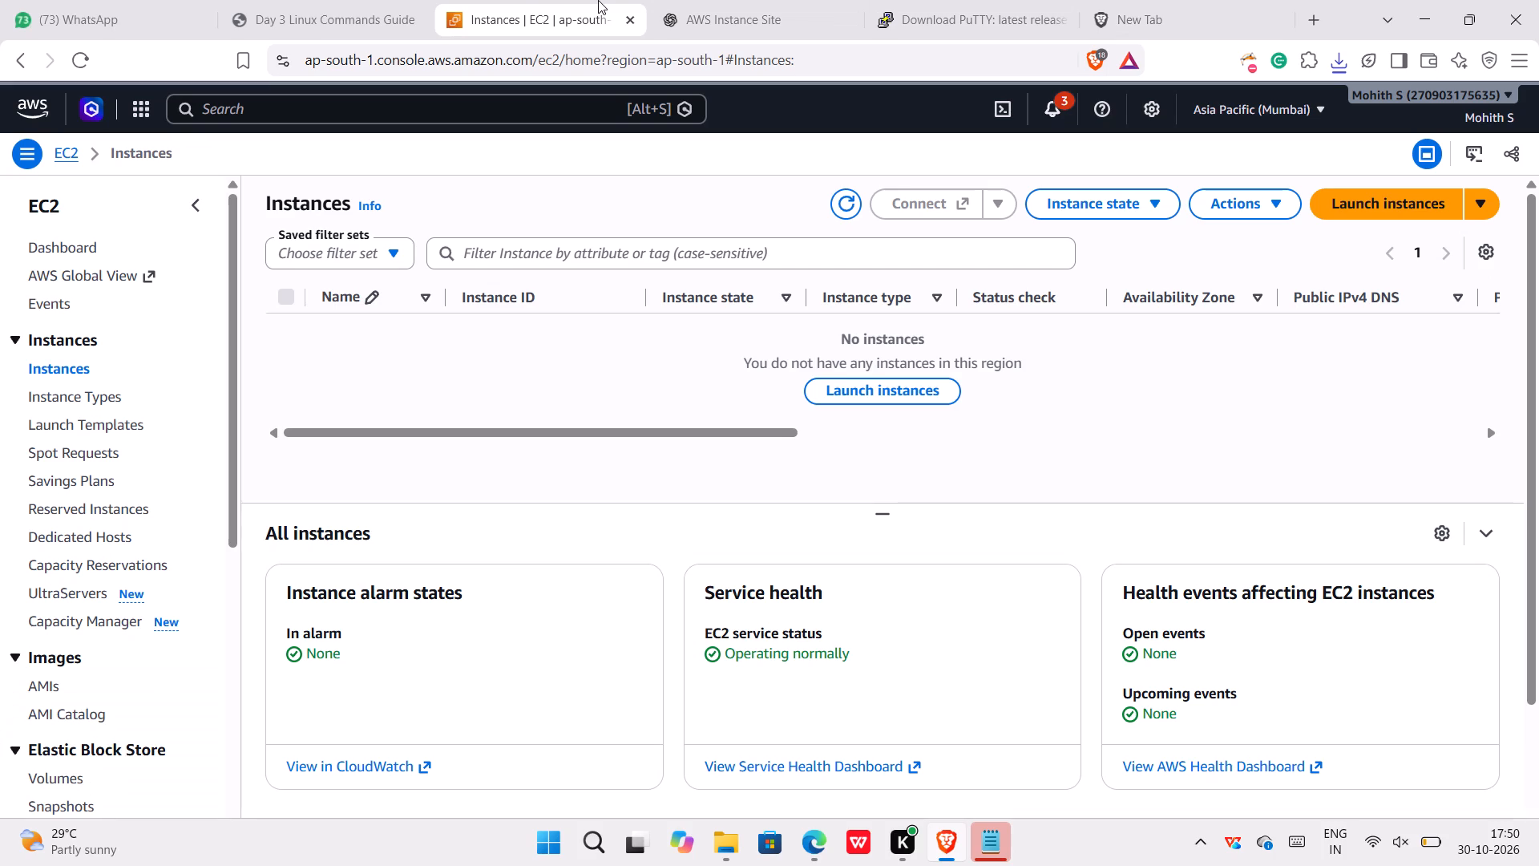
left_click(598, 0)
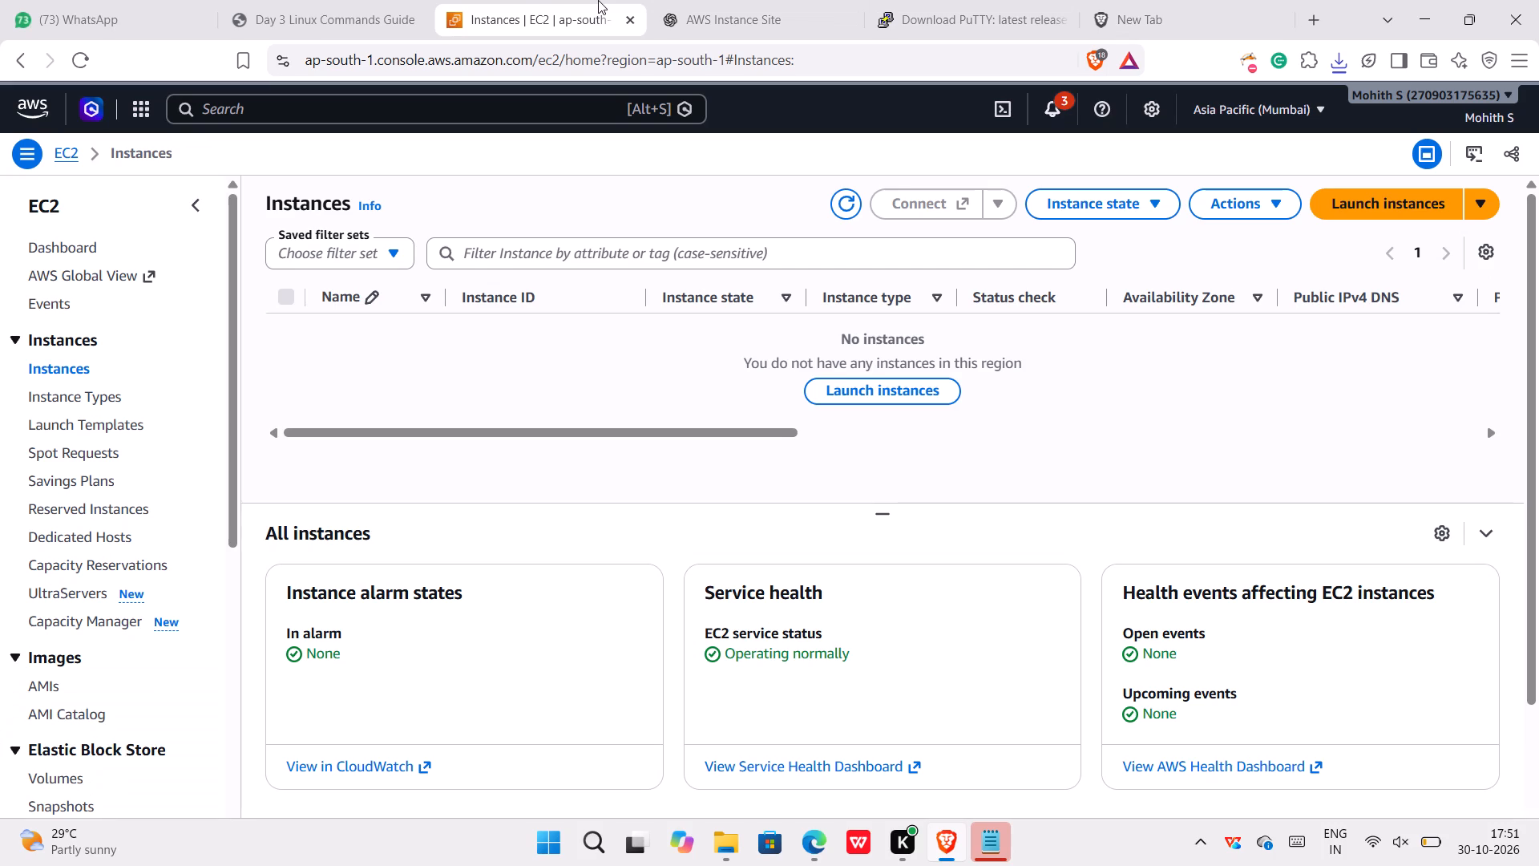
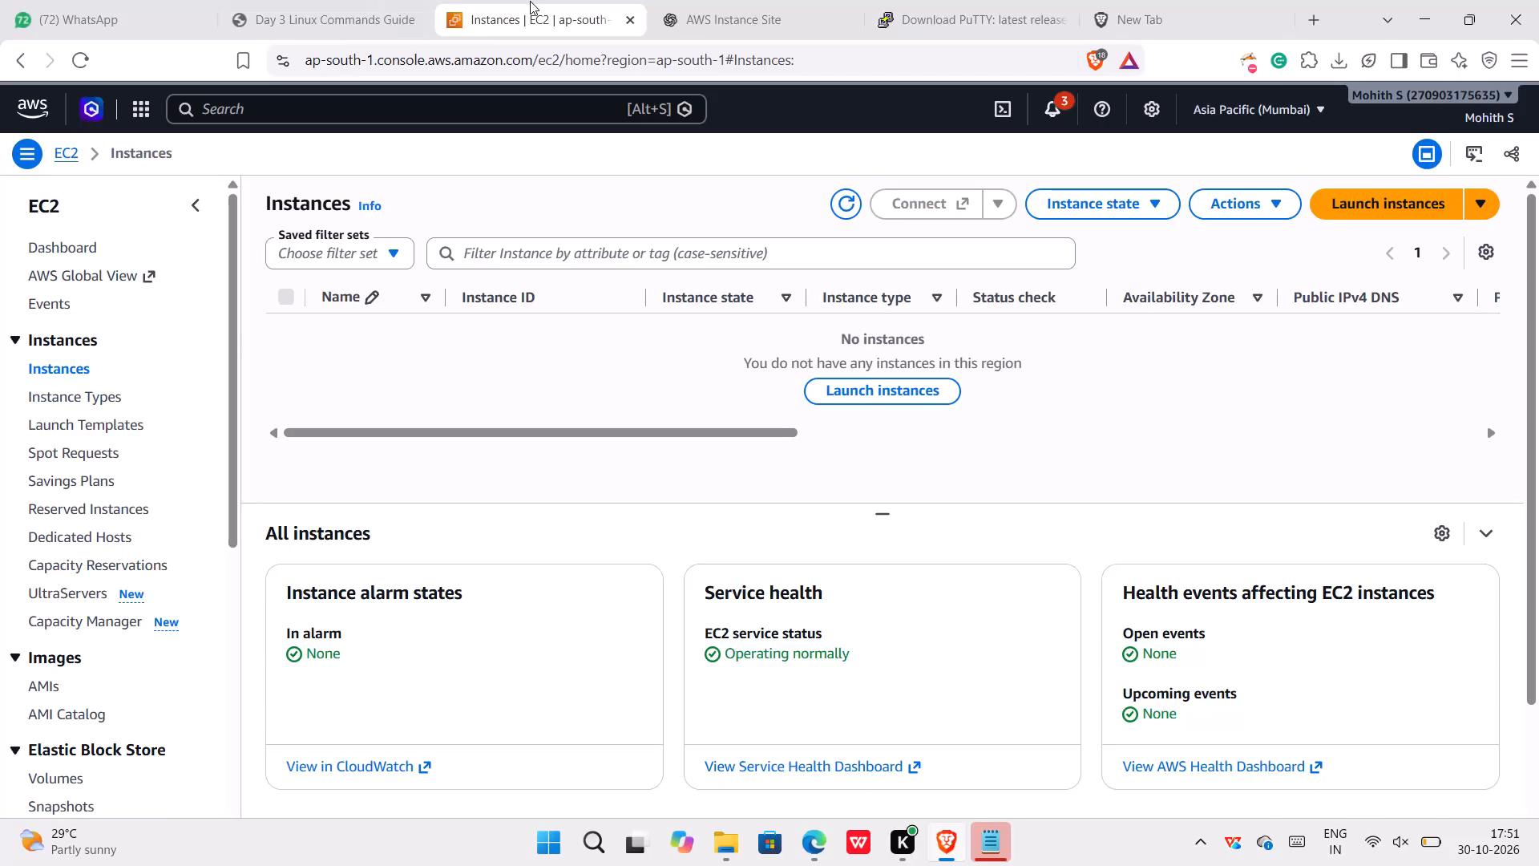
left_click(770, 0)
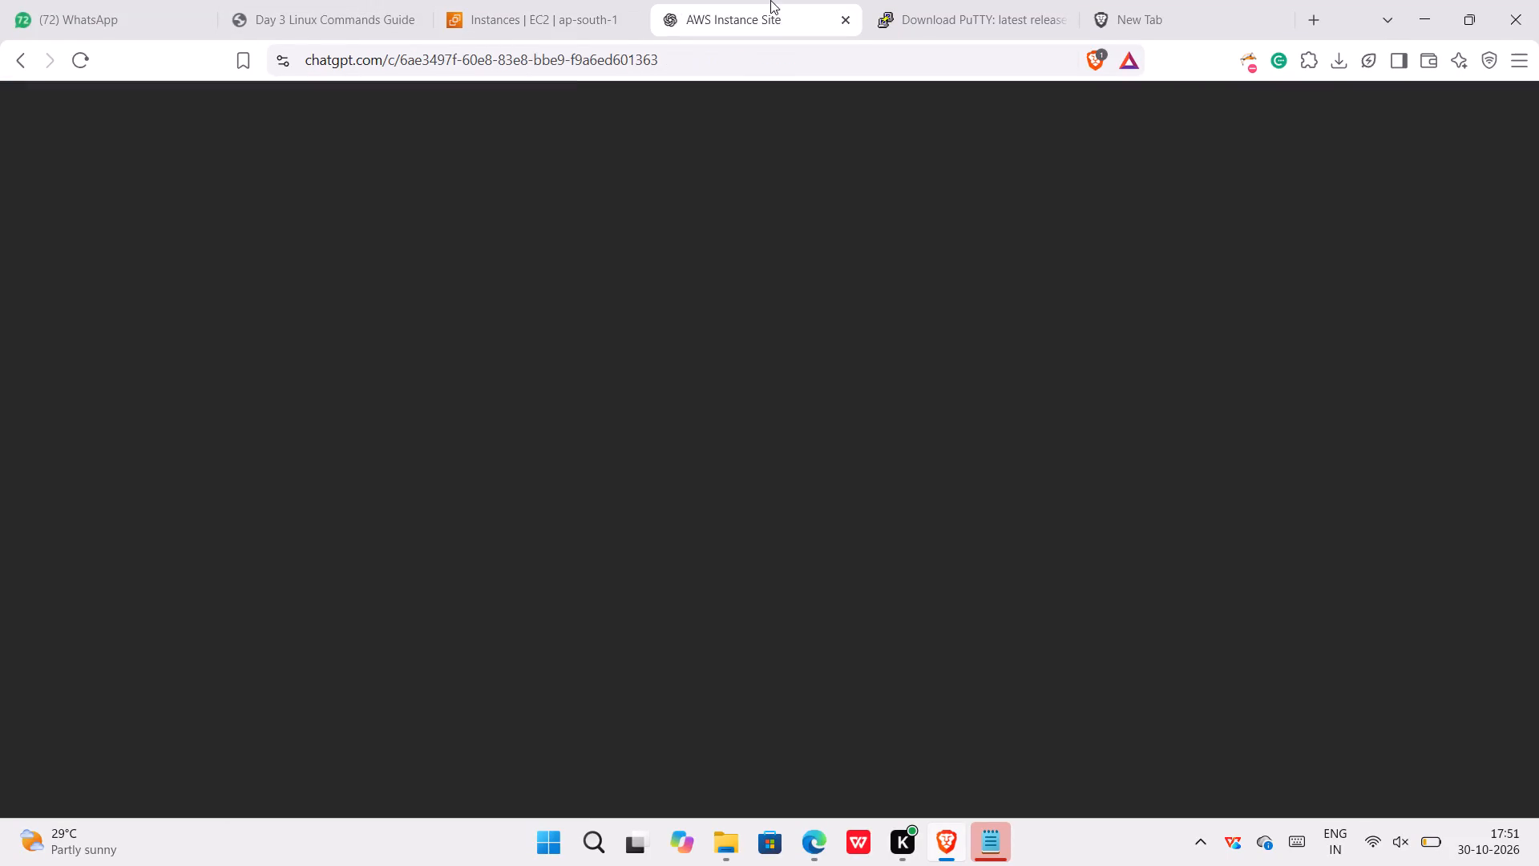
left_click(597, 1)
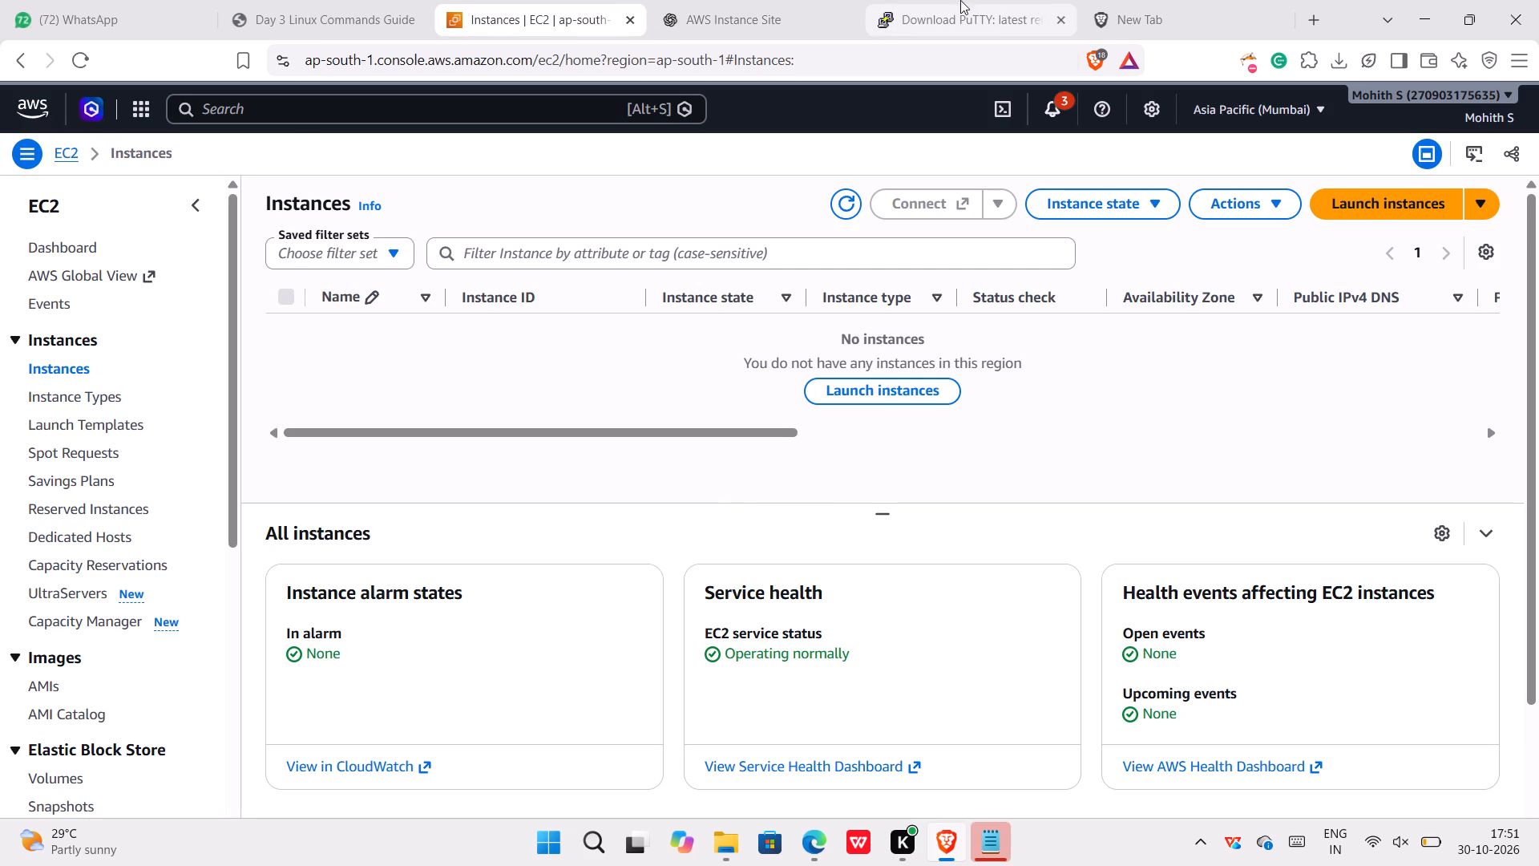
Search the web for puttygen in place of the PuTTY download page and open the puttygen.com result.
left_click(1038, 0)
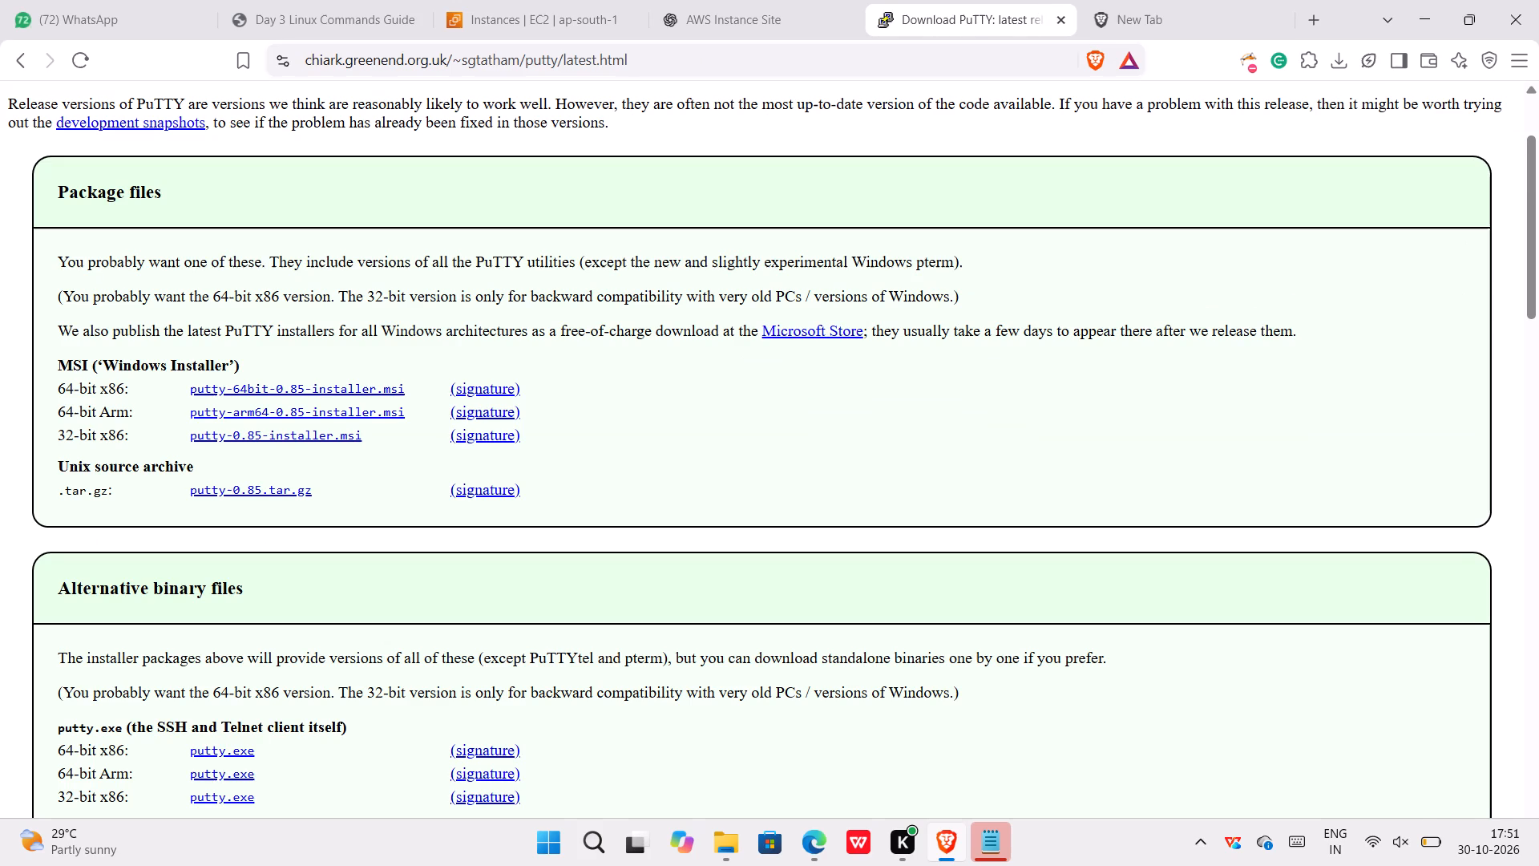
left_click(978, 59)
key("BackSpace")
type("puttygen")
key("Return")
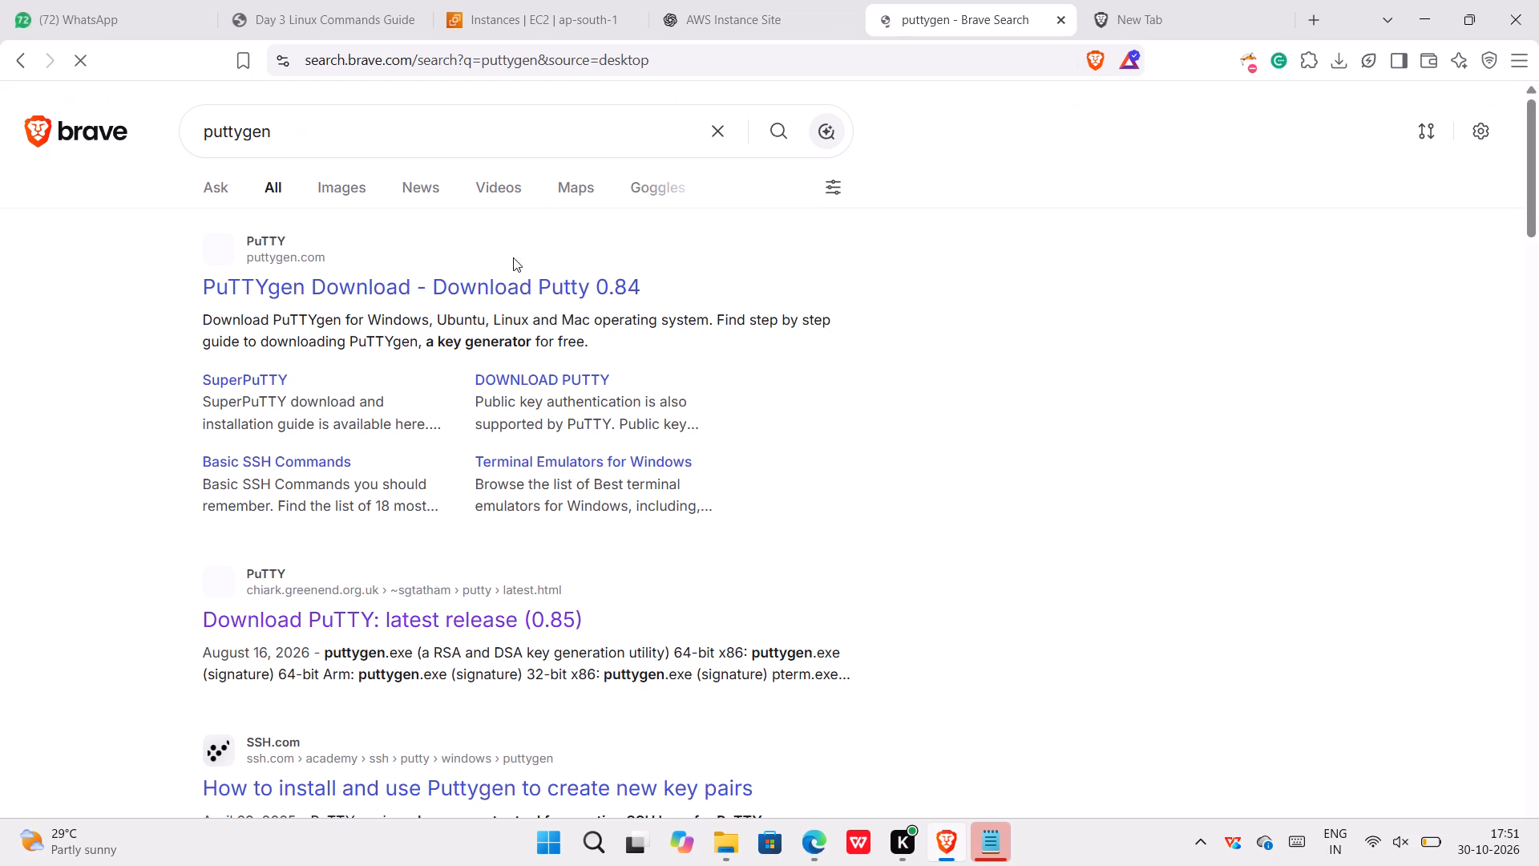
left_click(449, 289)
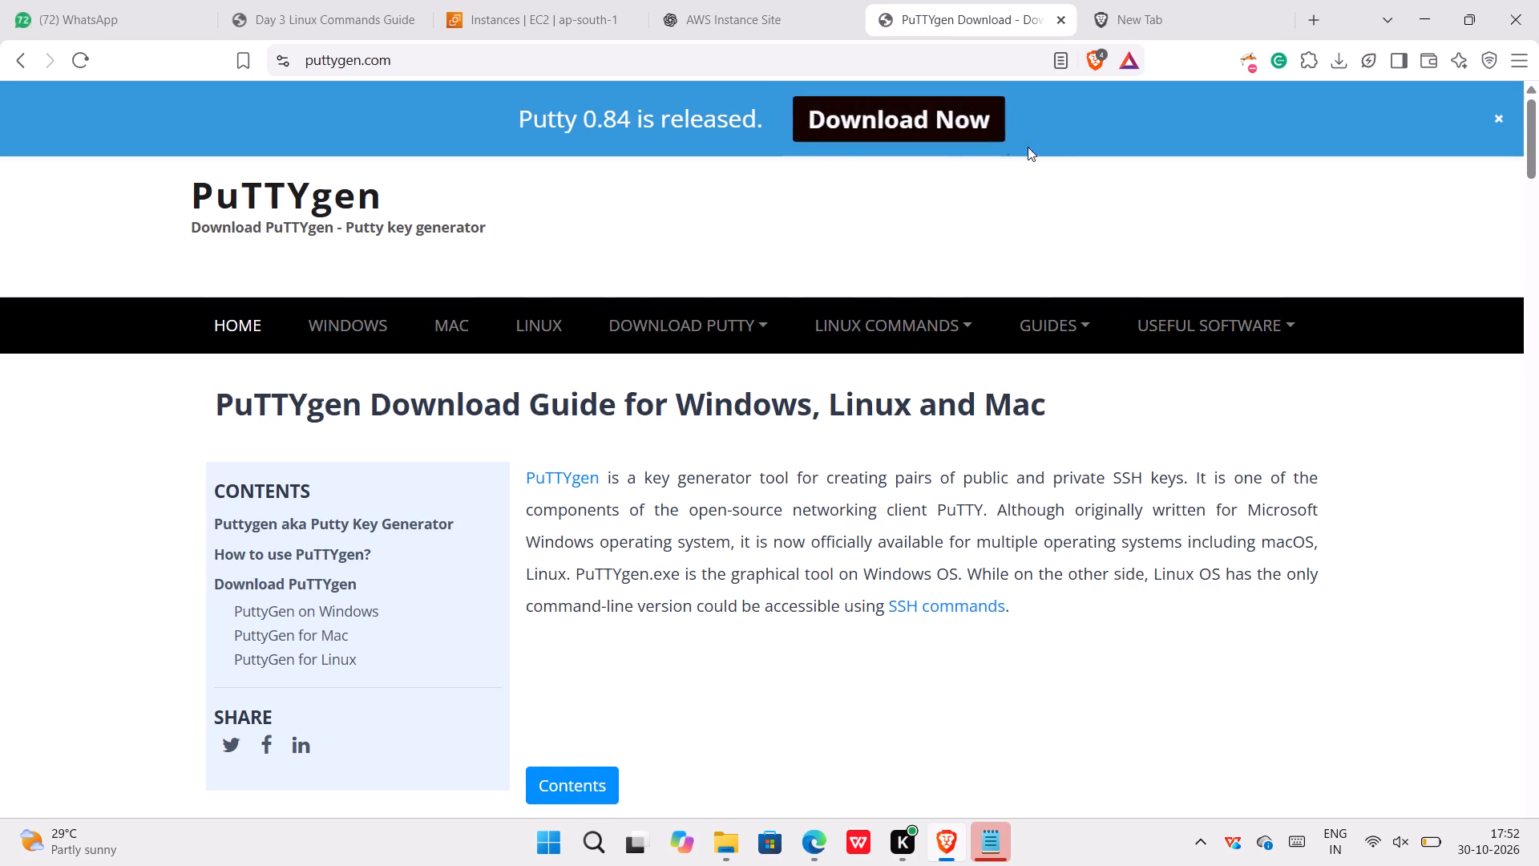
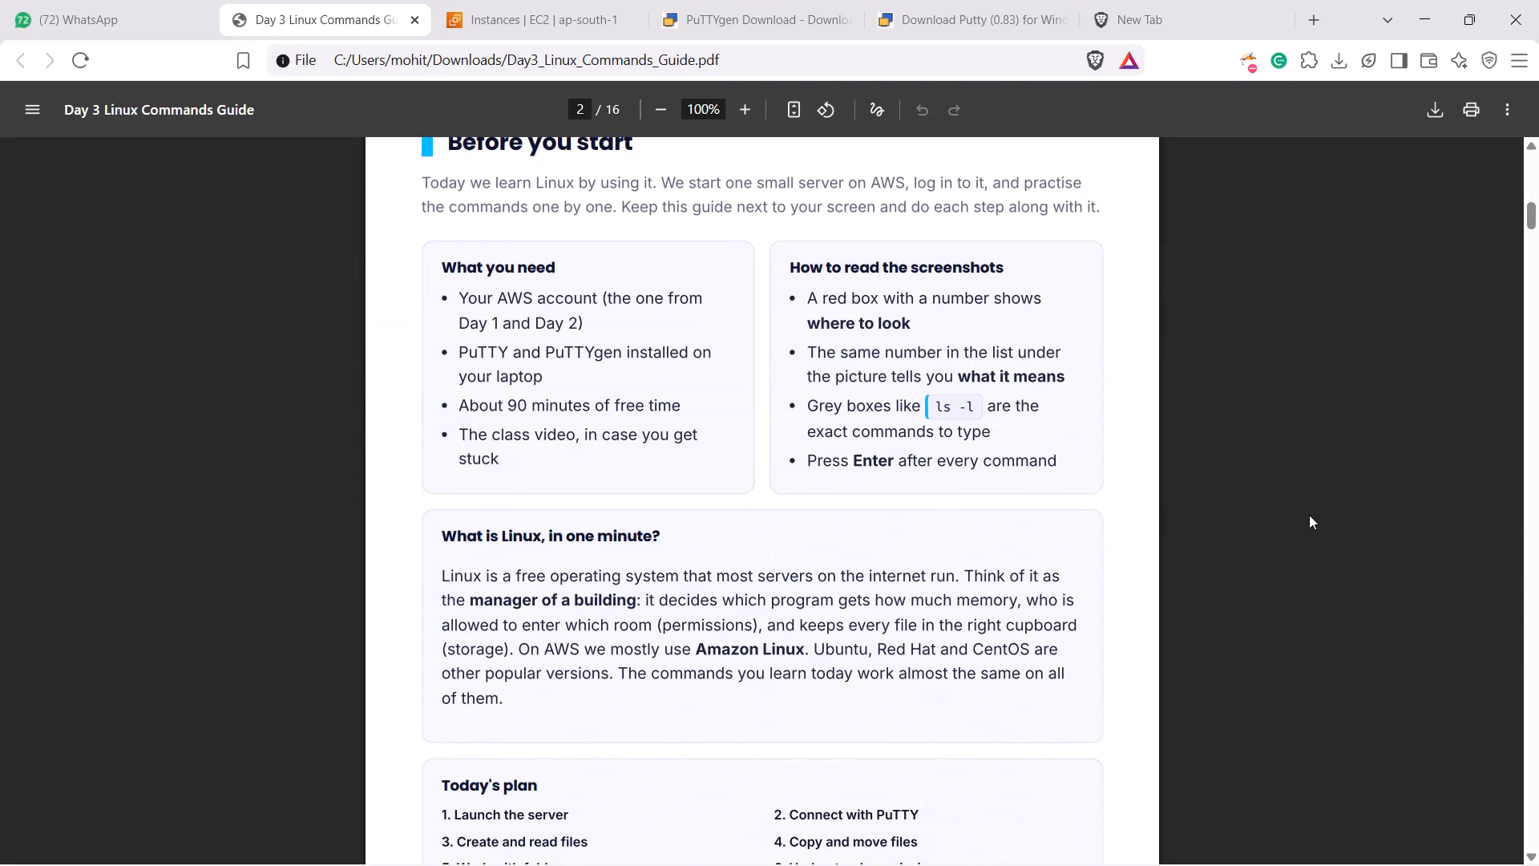
scroll(1309, 515, "down", 7)
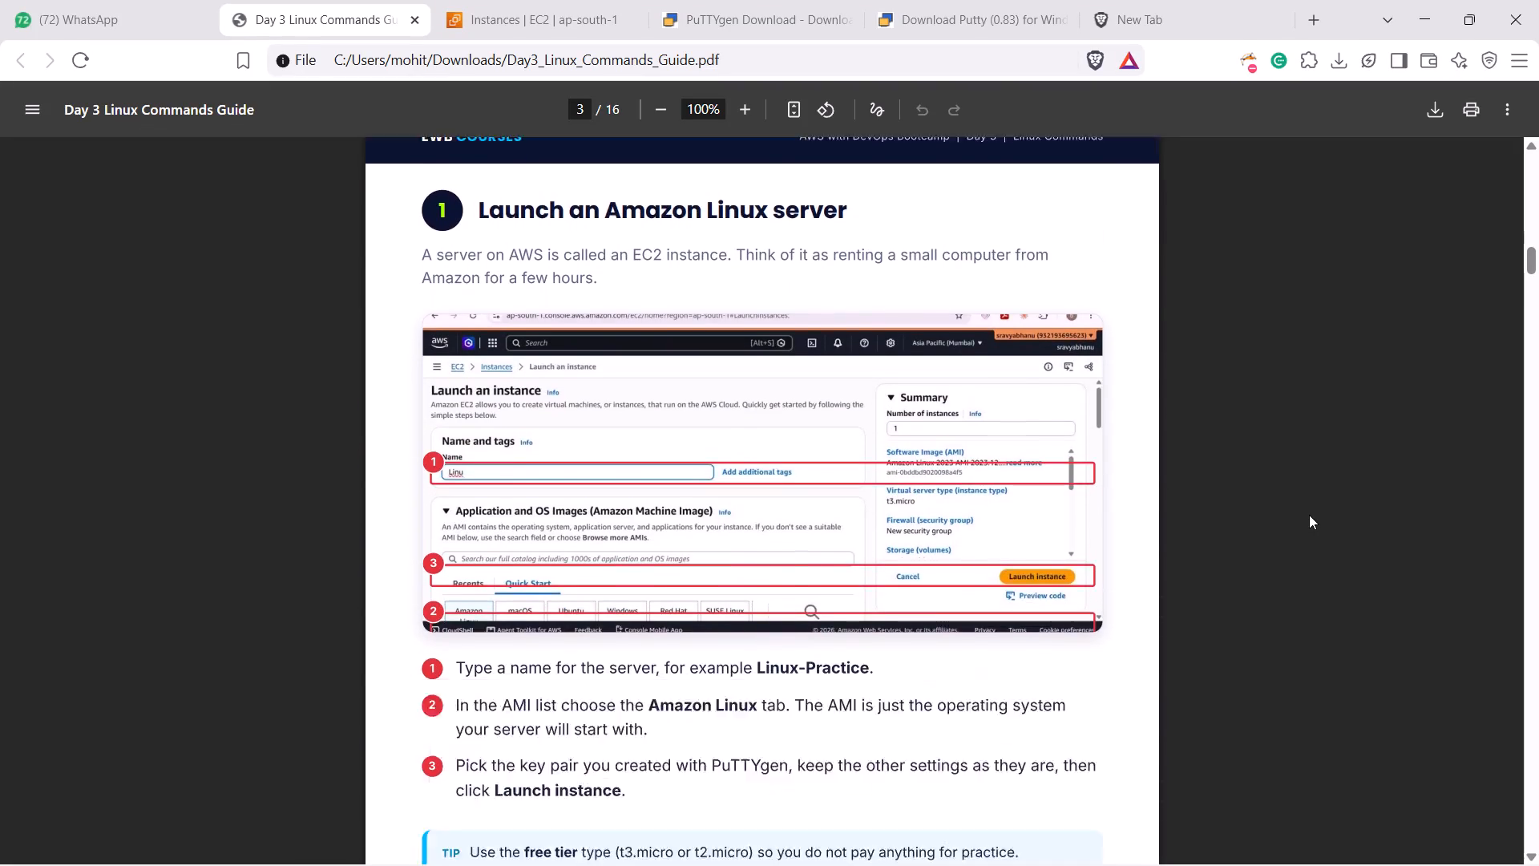
scroll(1309, 515, "down", 7)
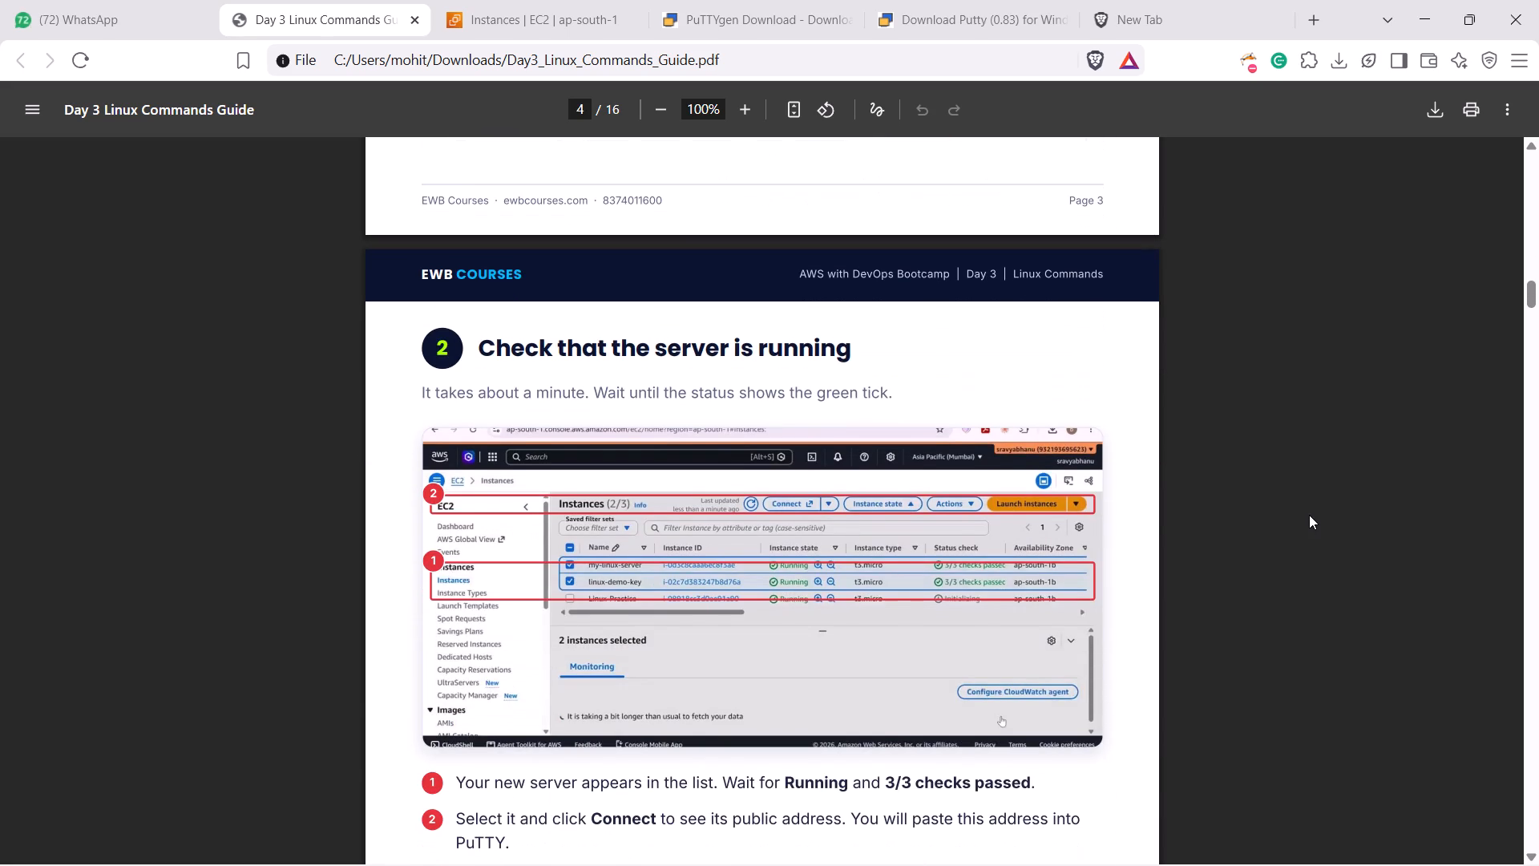
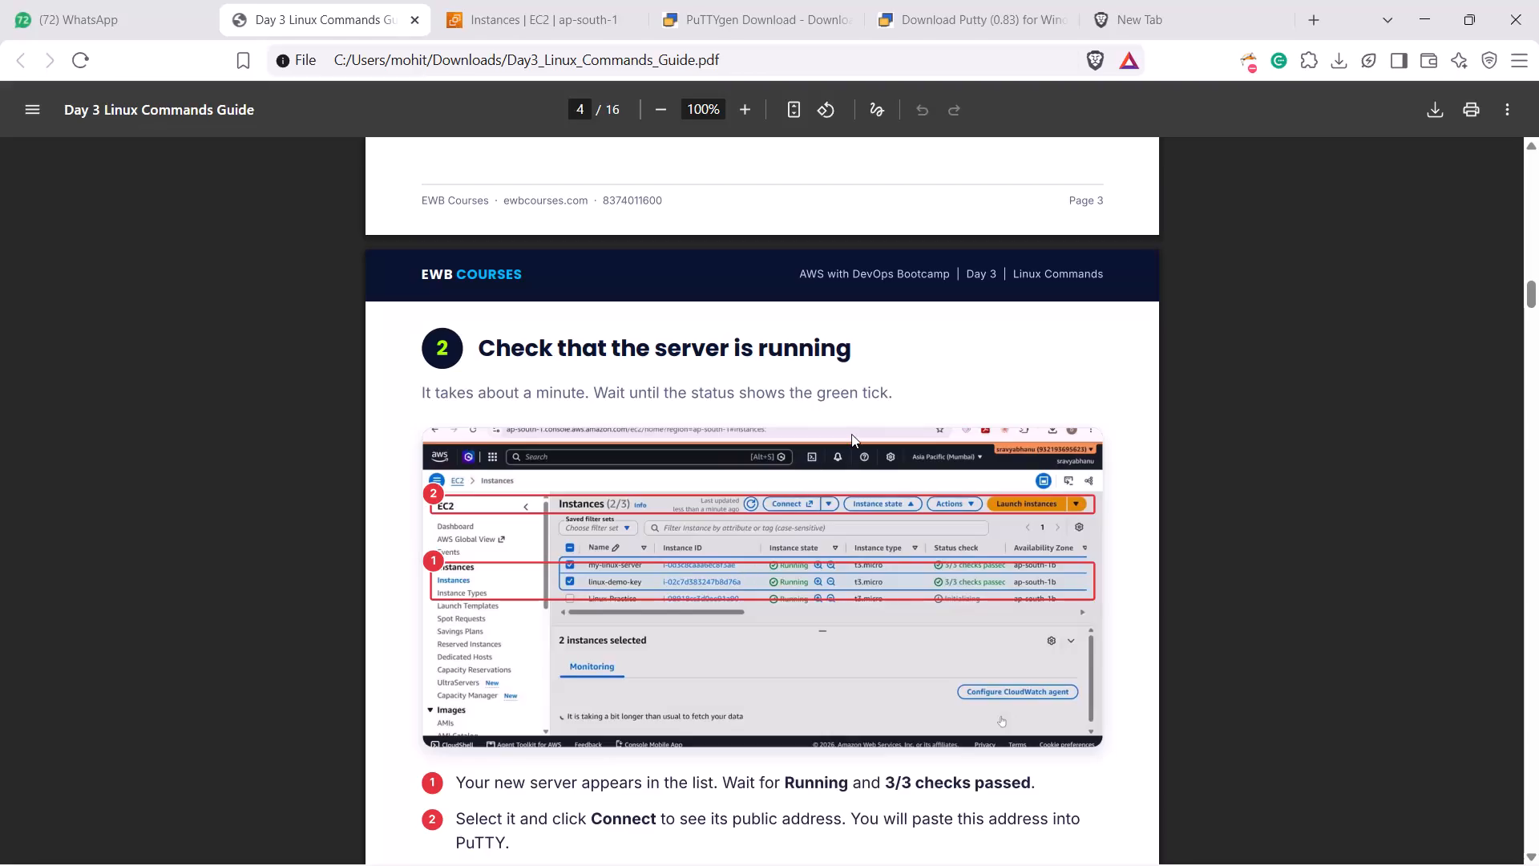
Switch to the EC2 Instances page and start launching a new instance.
left_click(528, 0)
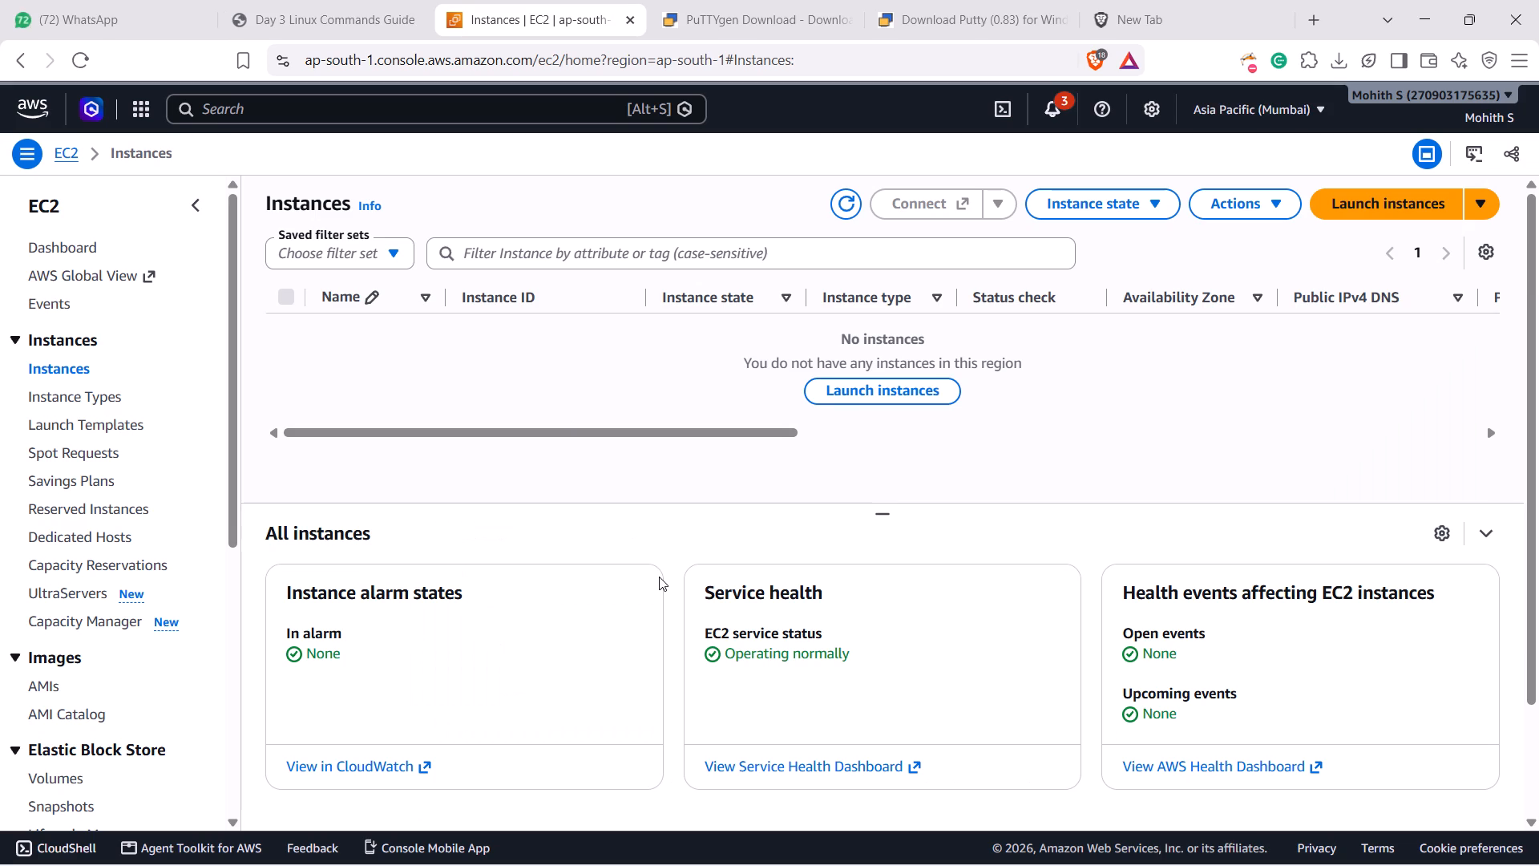
left_click(659, 577)
left_click(878, 386)
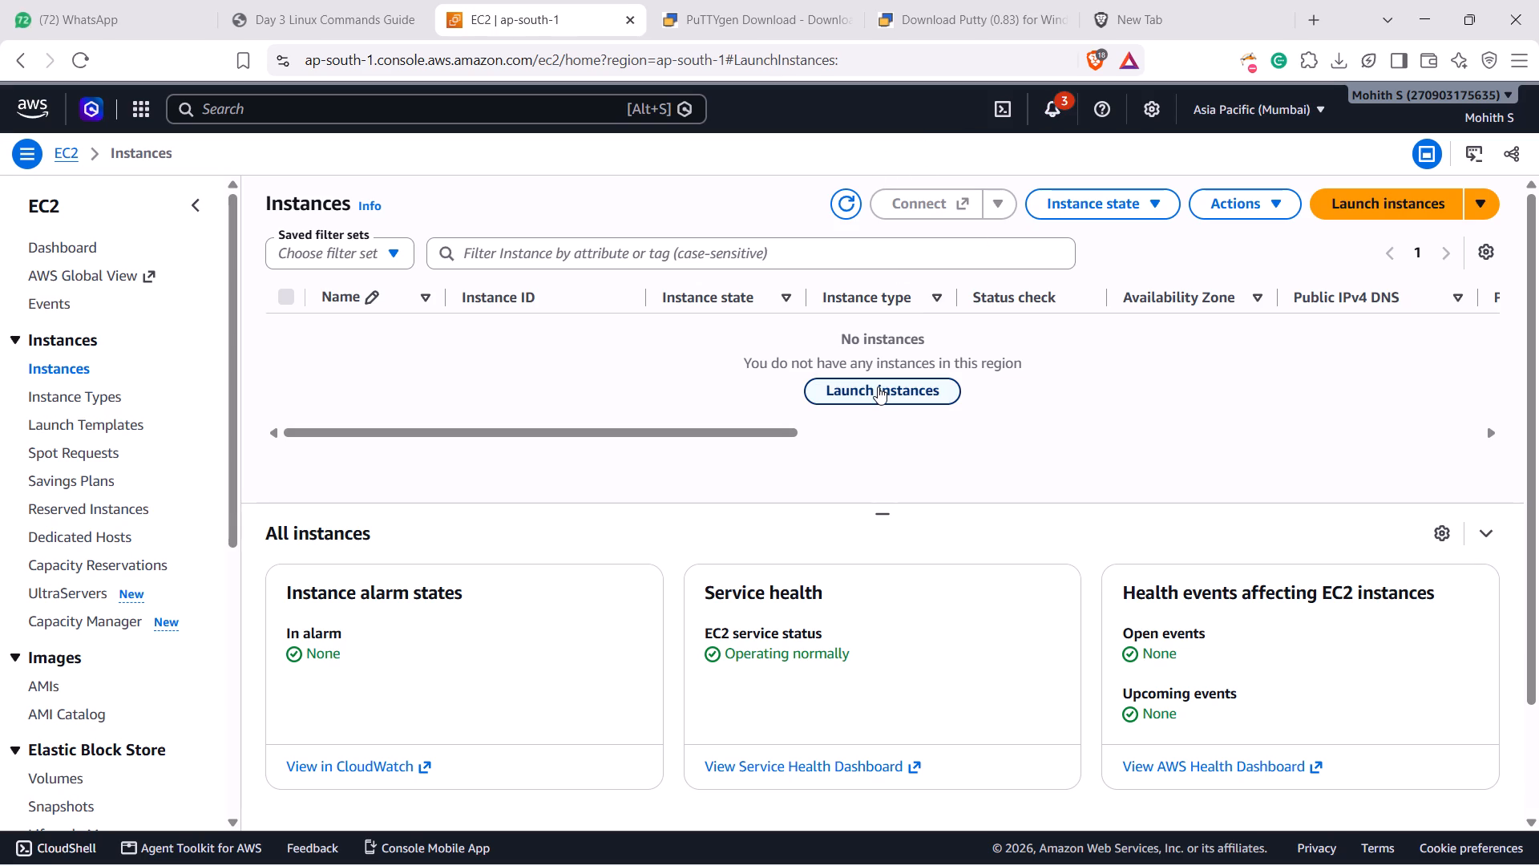
left_click(901, 377)
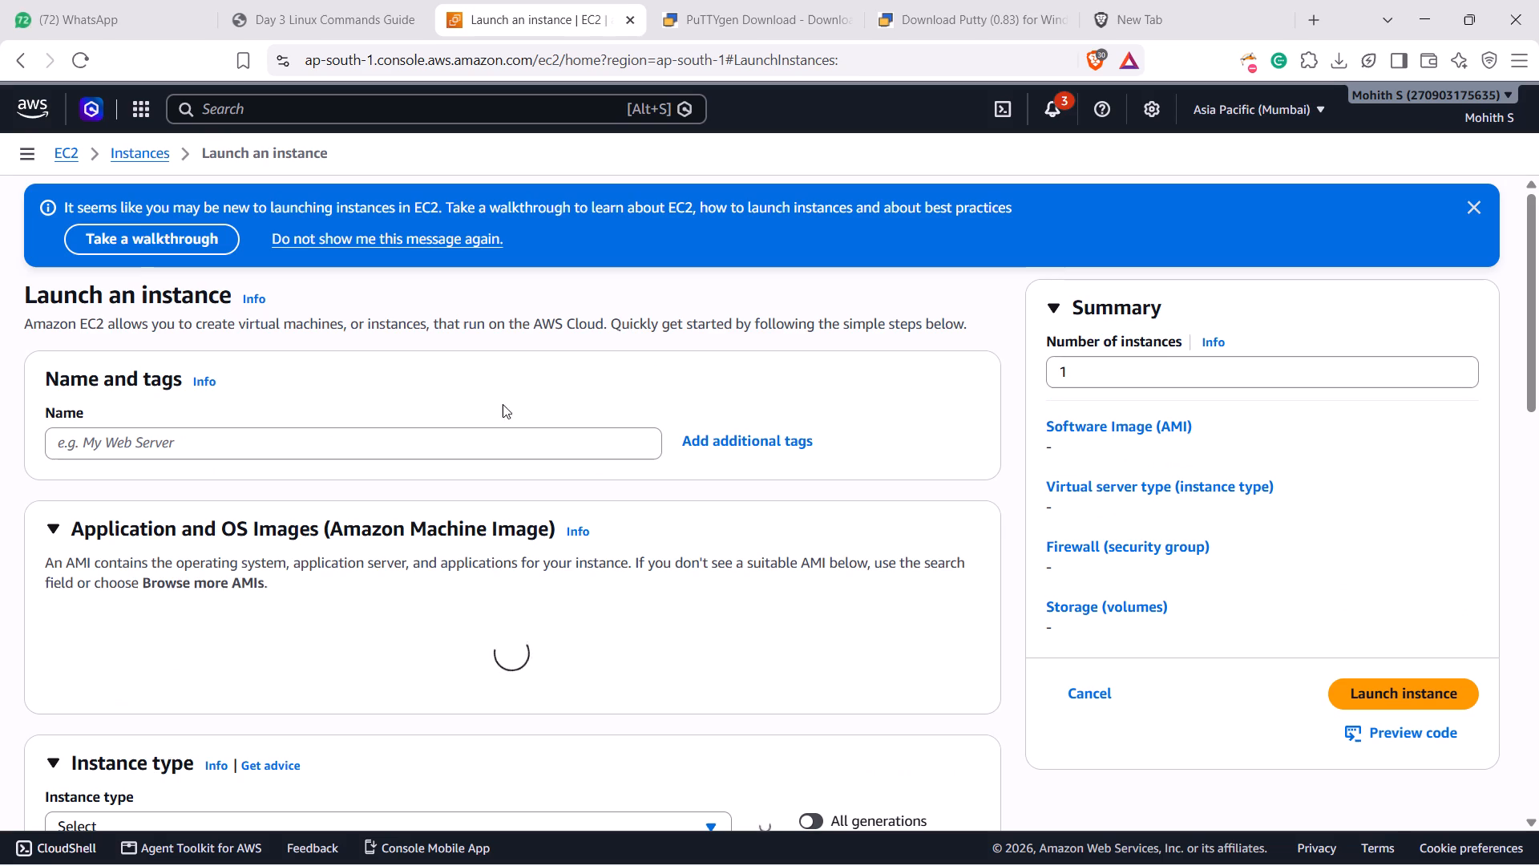
Name the new instance linux.
left_click(434, 447)
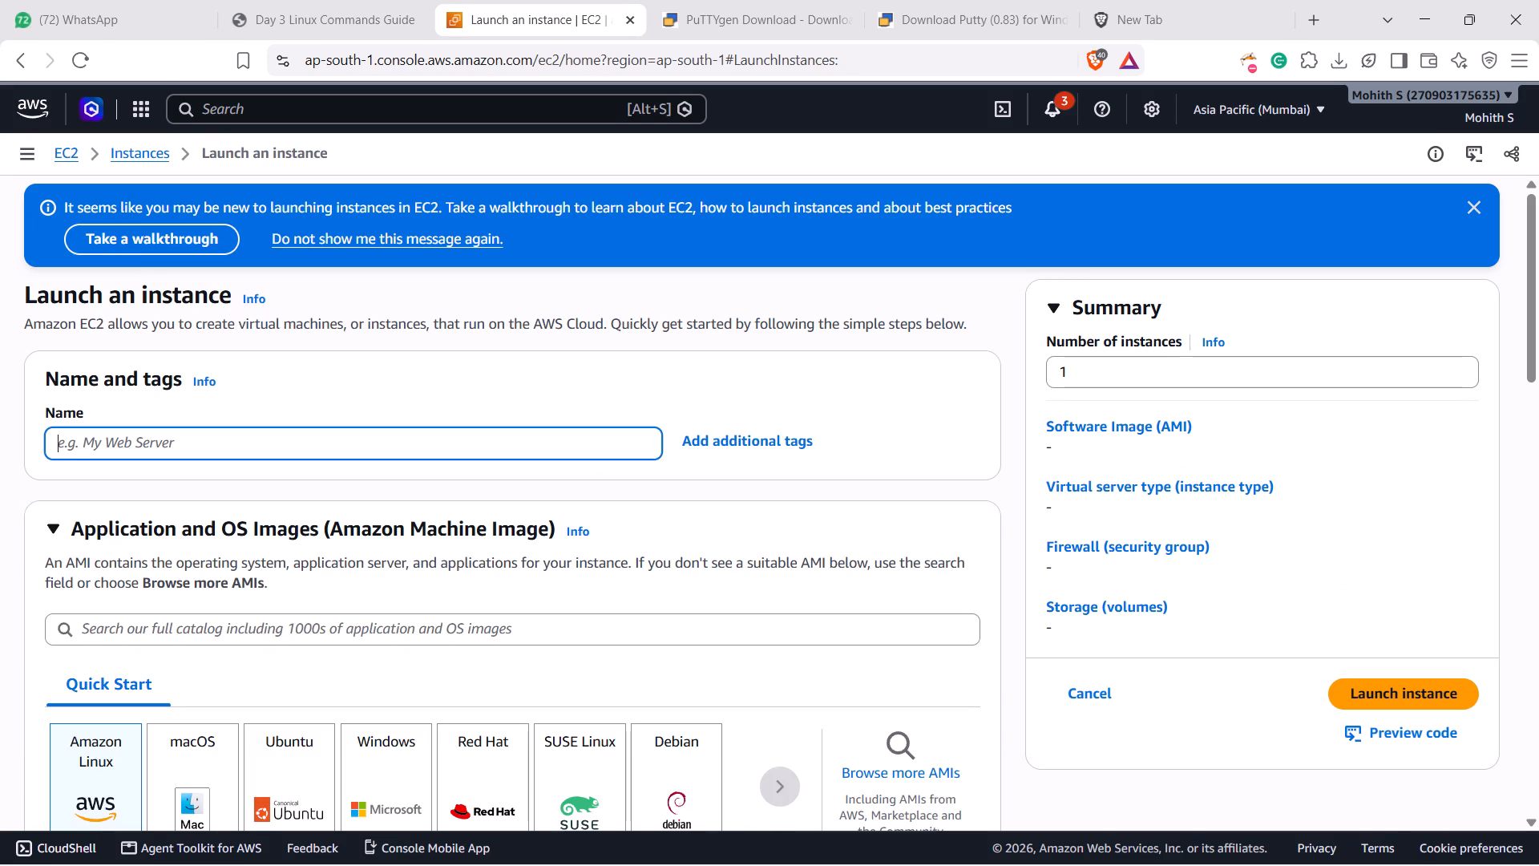
type("kinux")
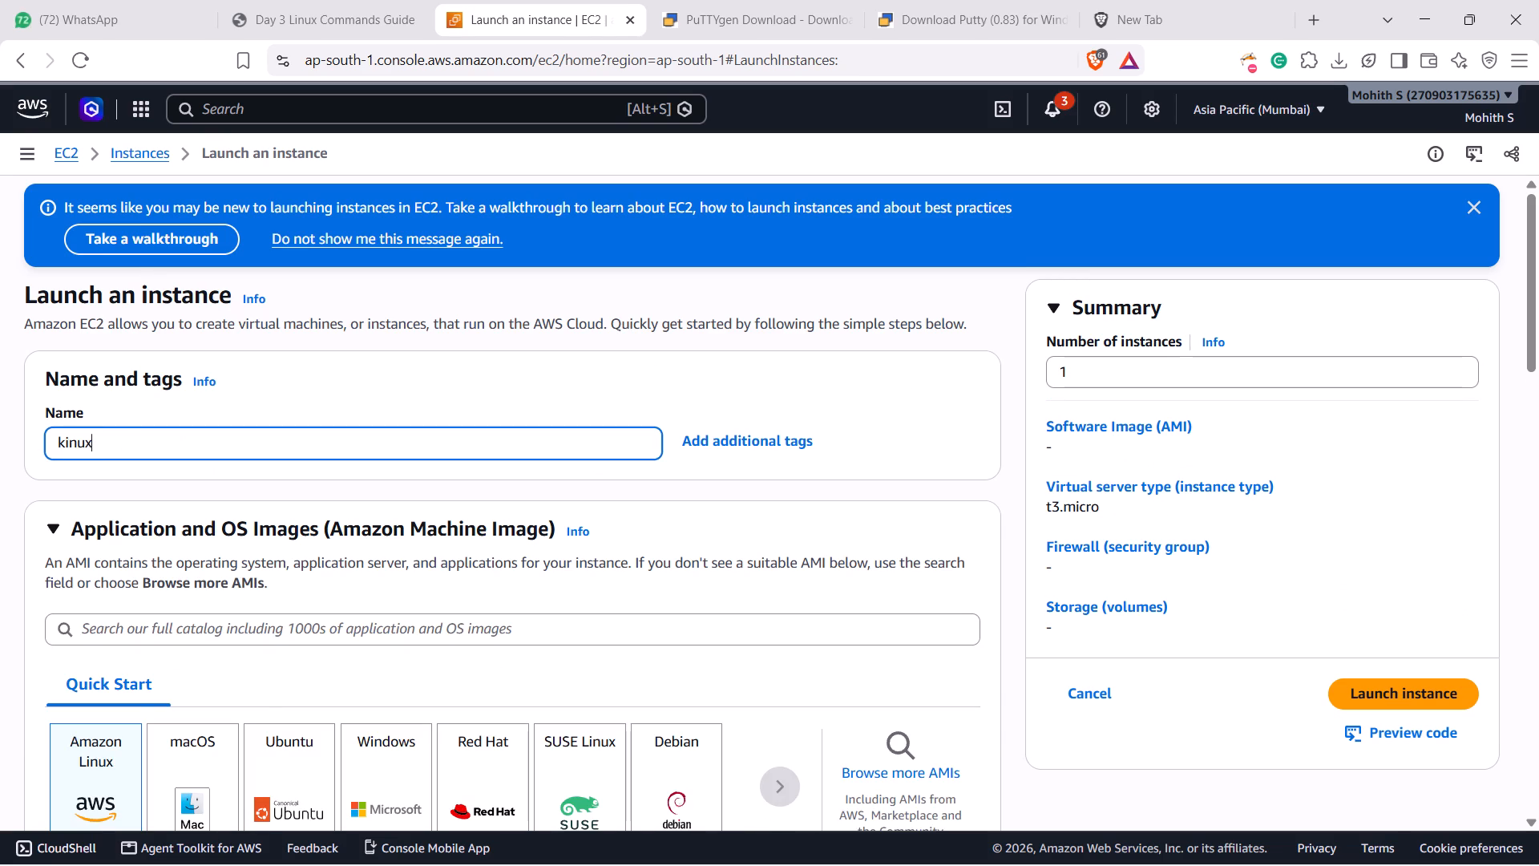
key("BackSpace")
key("BackSpace")
key("BackSpace")
key("BackSpace")
key("BackSpace")
key("BackSpace")
key("BackSpace")
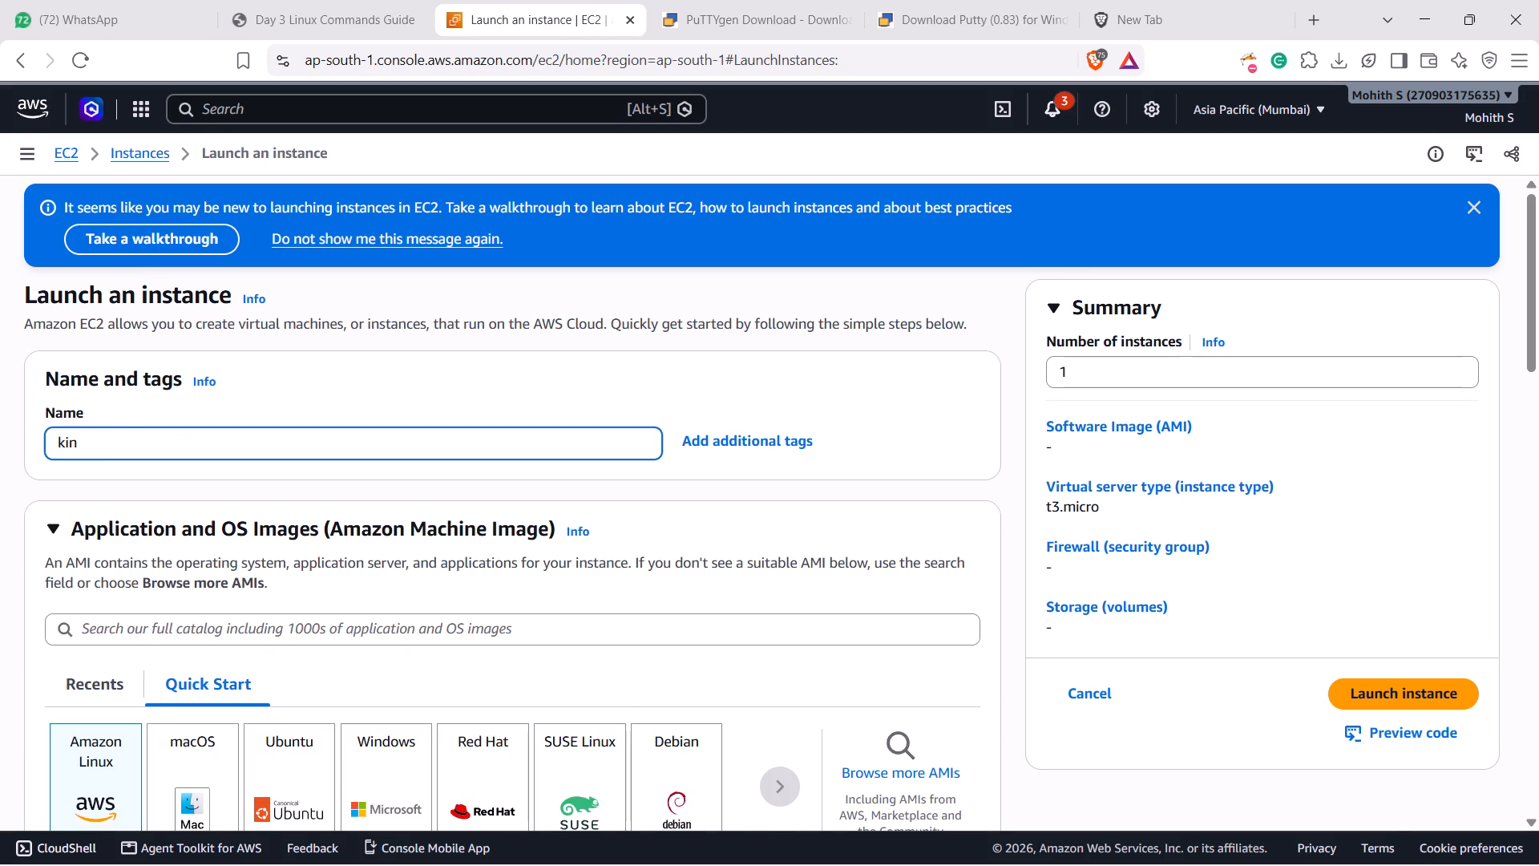
type("li")
key("BackSpace")
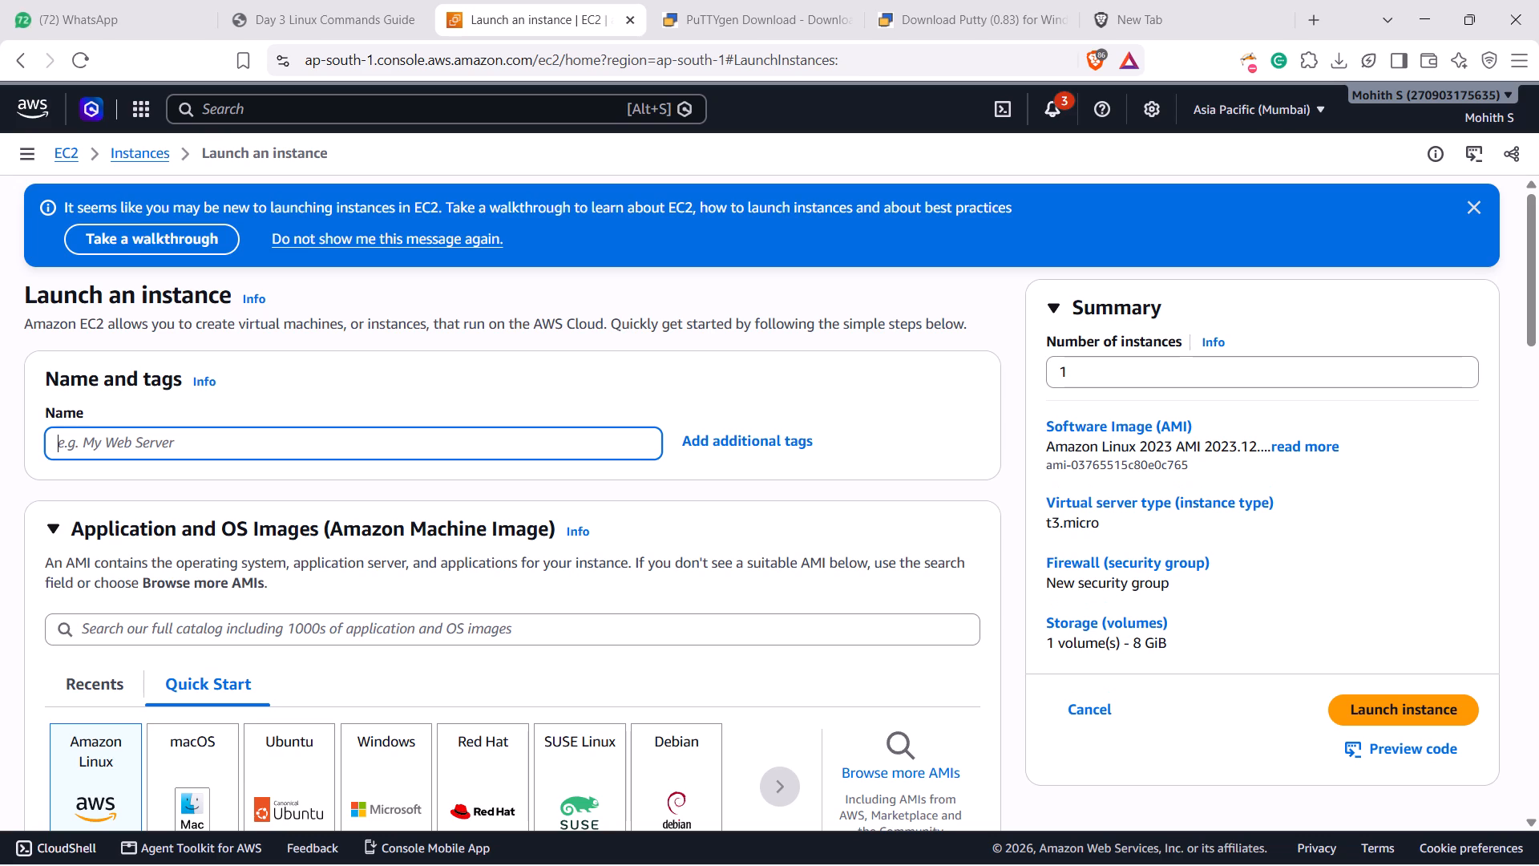
key("BackSpace")
type("linux")
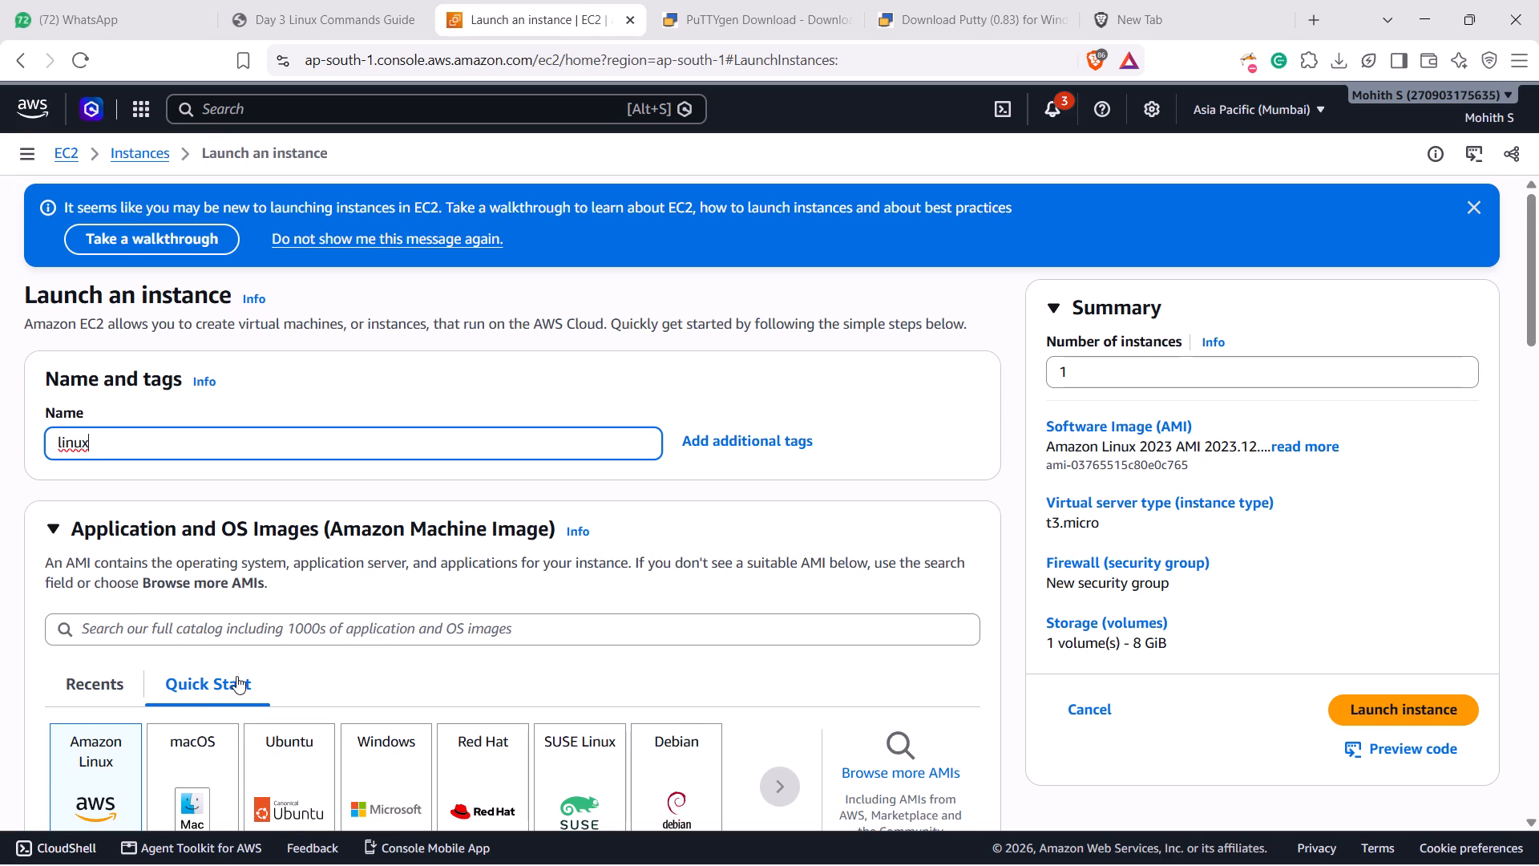
Choose Amazon Linux as the instance's quick start operating system image.
scroll(236, 676, "down", 1)
left_click(130, 710)
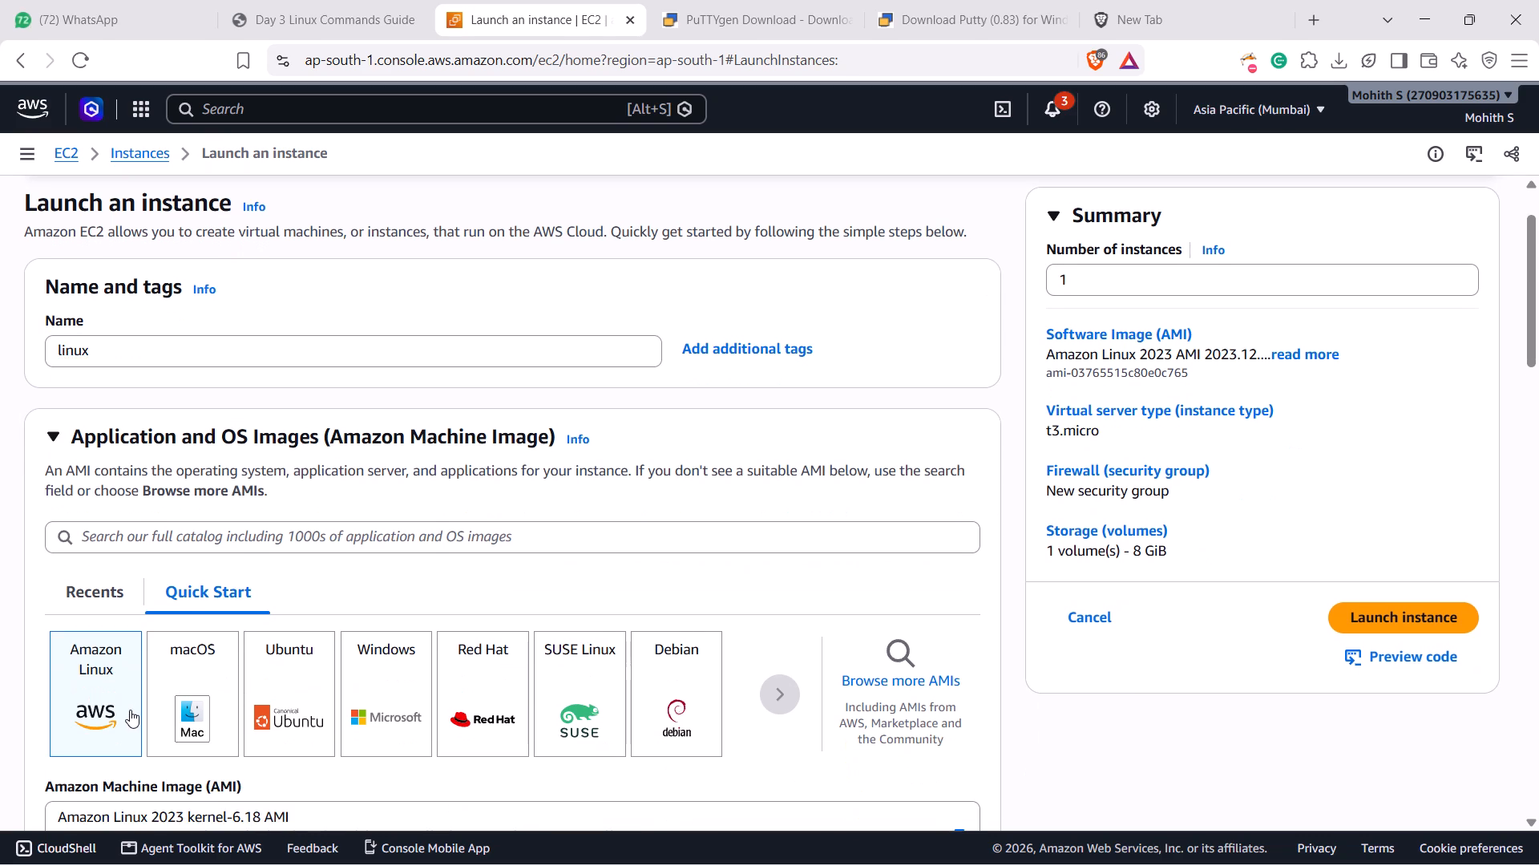
Review the launch form's image details, instance type, key pair, network and storage settings.
scroll(297, 643, "down", 1)
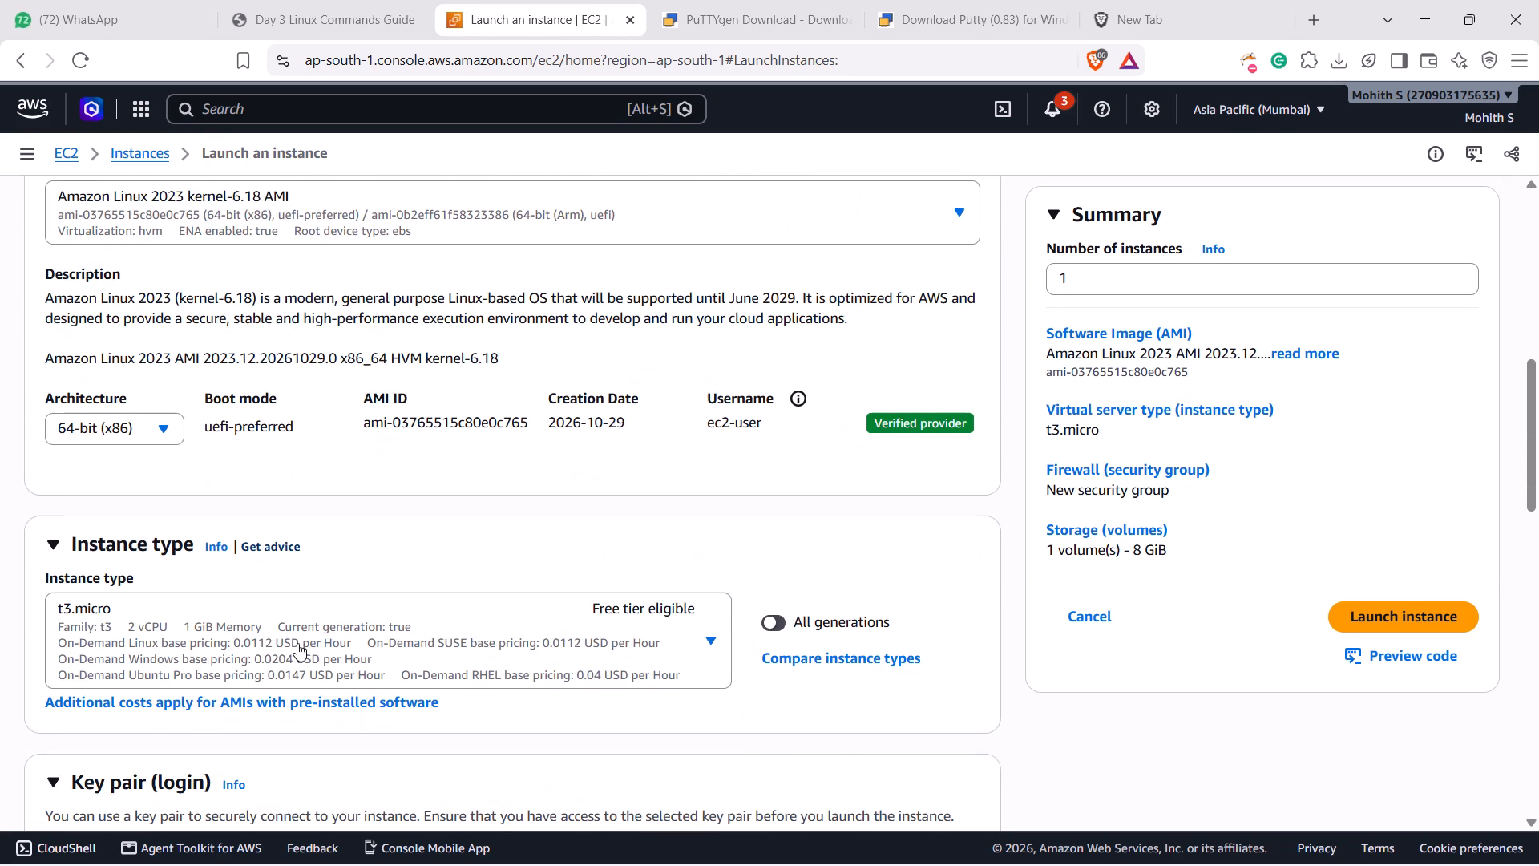
scroll(297, 643, "down", 1)
scroll(611, 633, "down", 1)
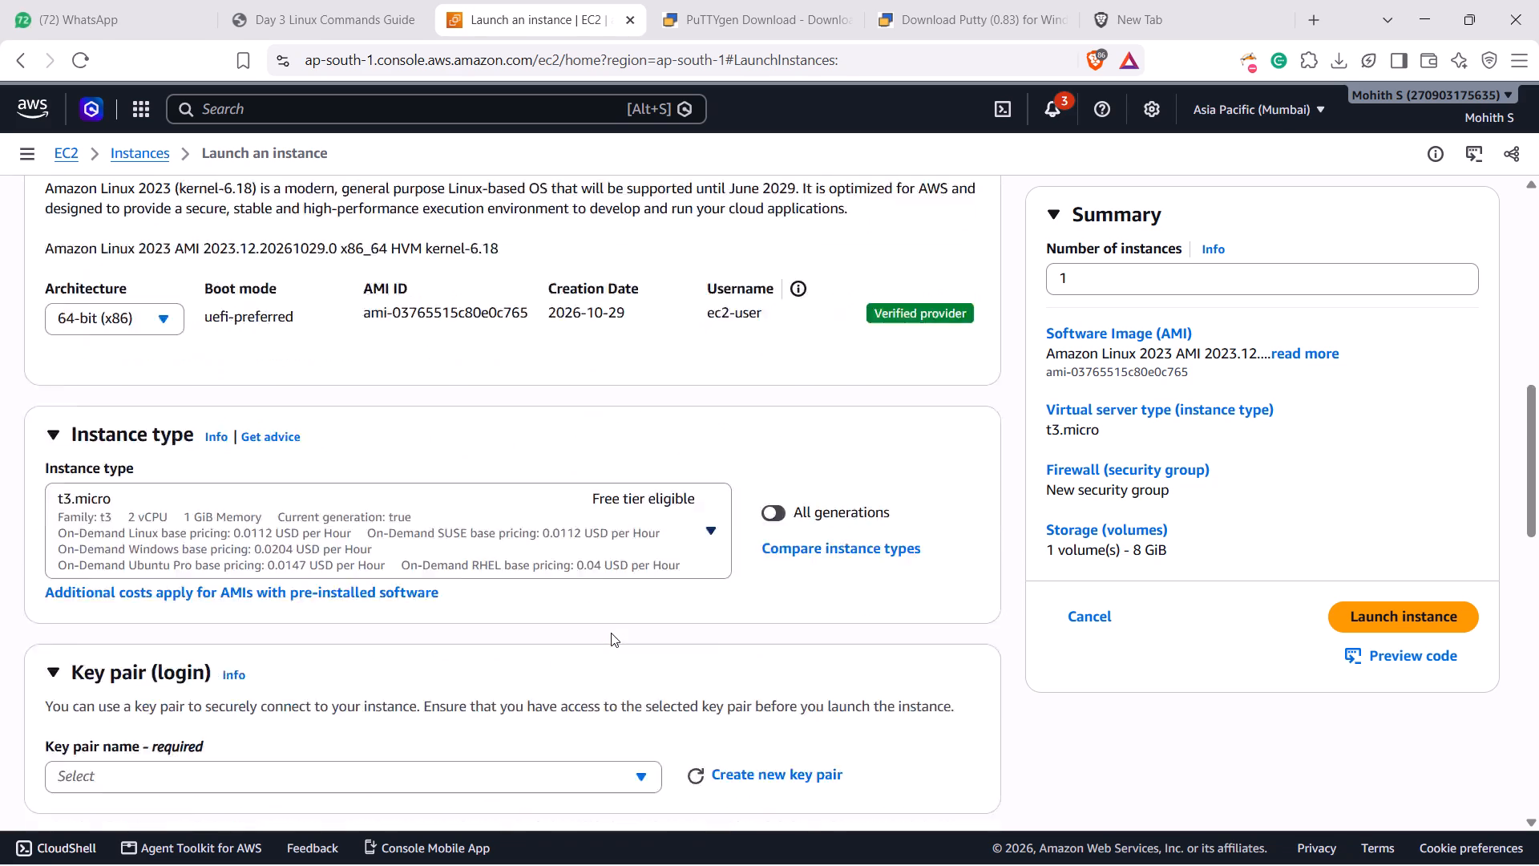
scroll(611, 633, "down", 2)
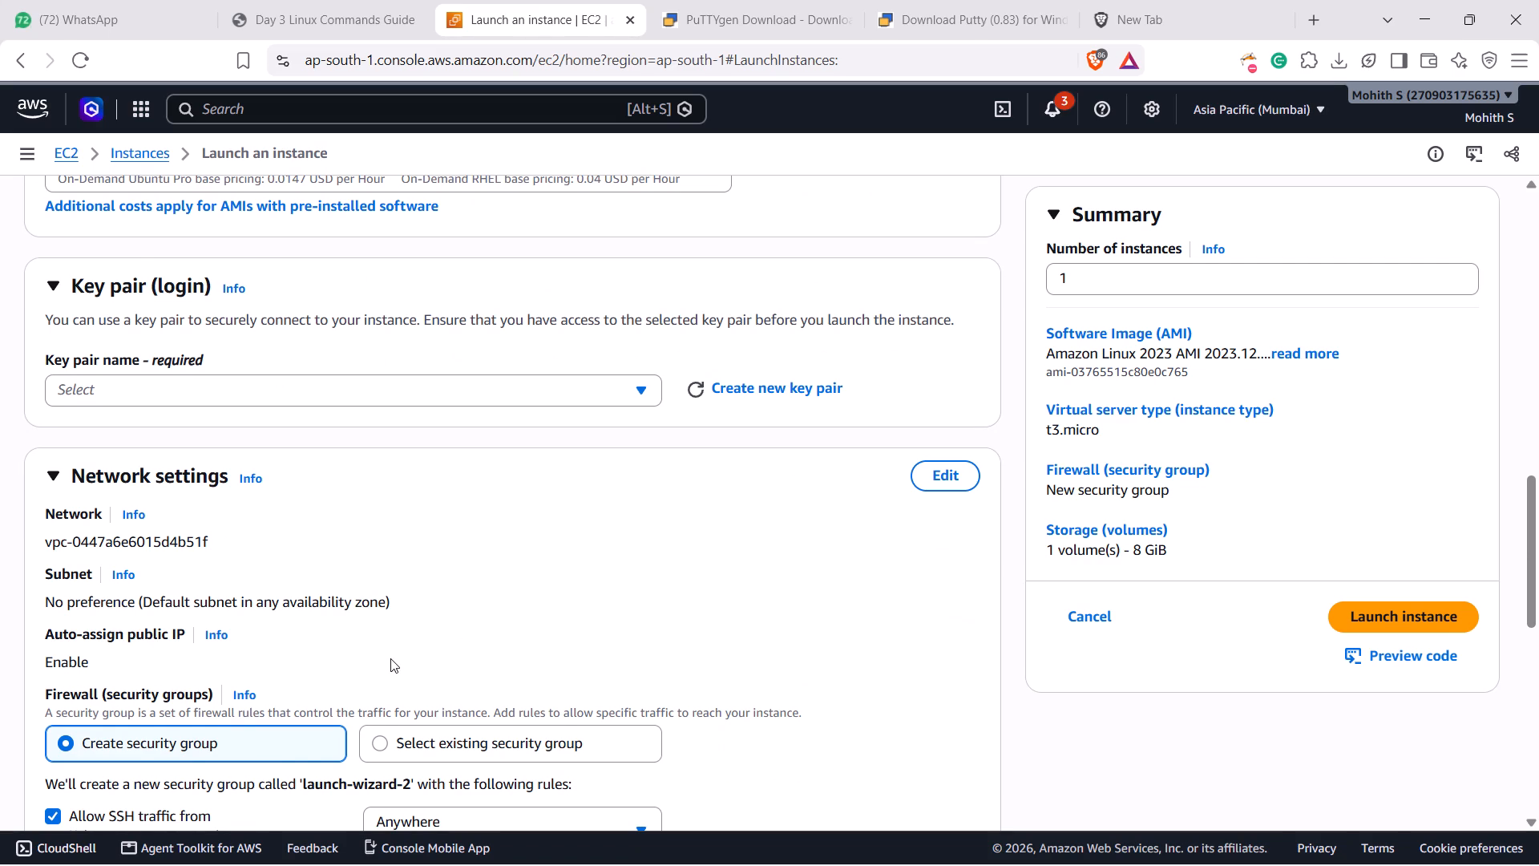
scroll(390, 658, "down", 1)
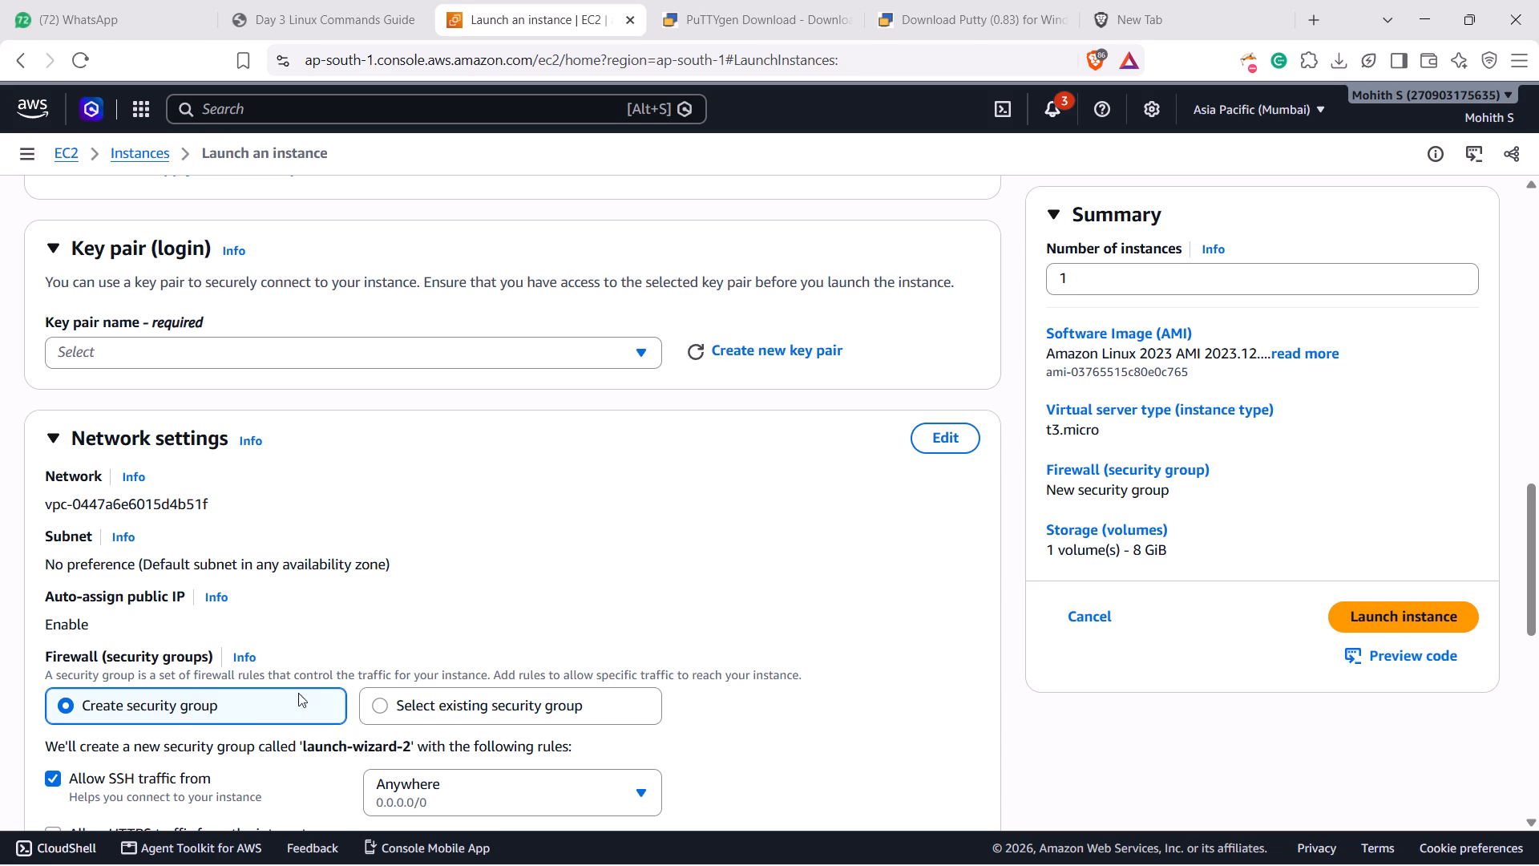
scroll(230, 714, "down", 4)
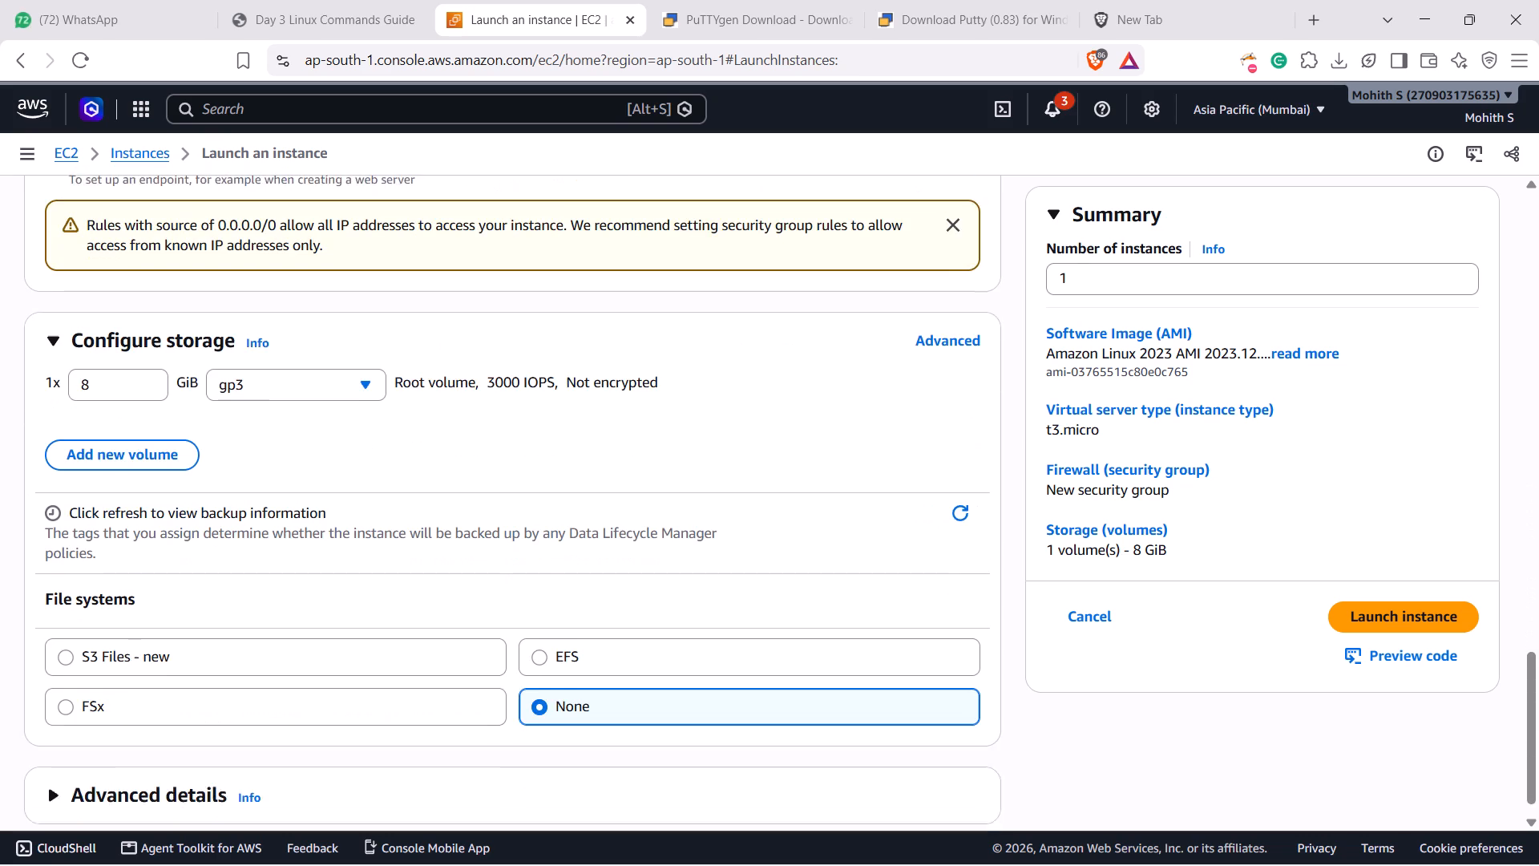
scroll(230, 714, "down", 3)
scroll(230, 714, "up", 3)
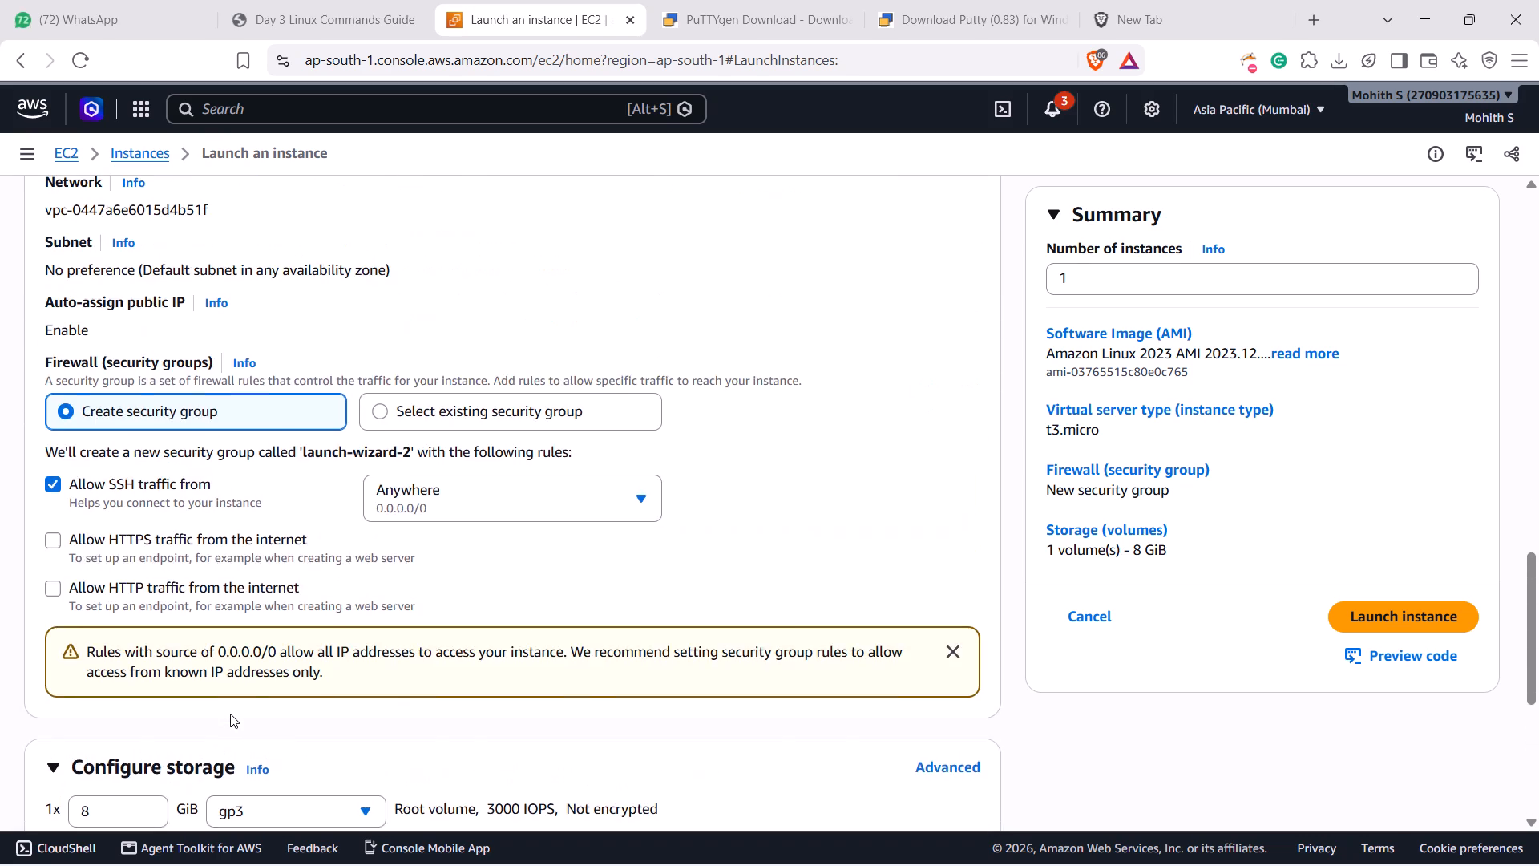
scroll(230, 714, "up", 4)
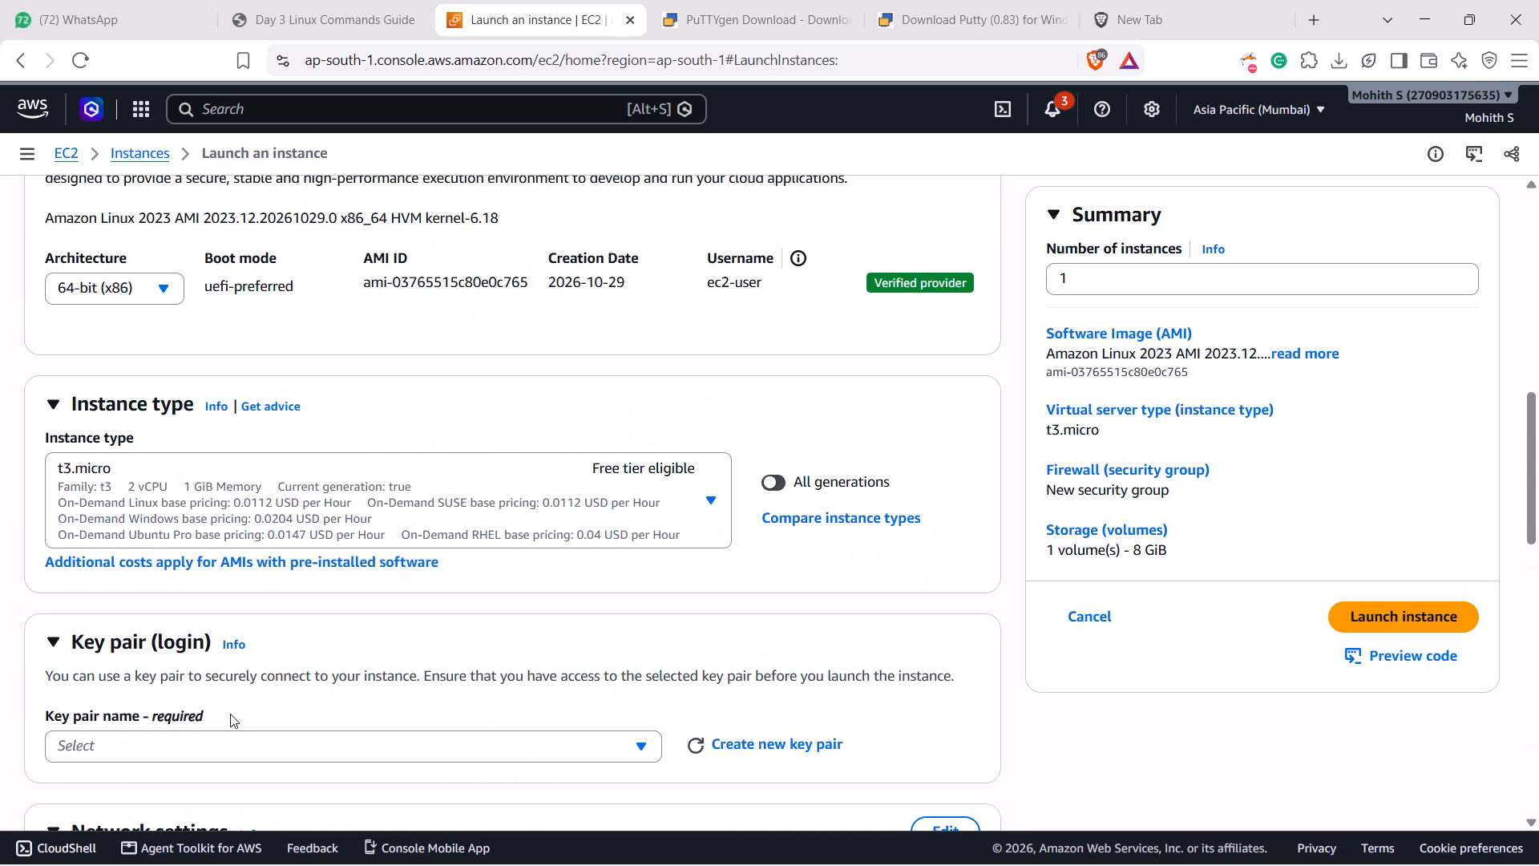
Create a new RSA key pair named linux in .pem format and save the key file in Downloads.
left_click(230, 714)
left_click(762, 740)
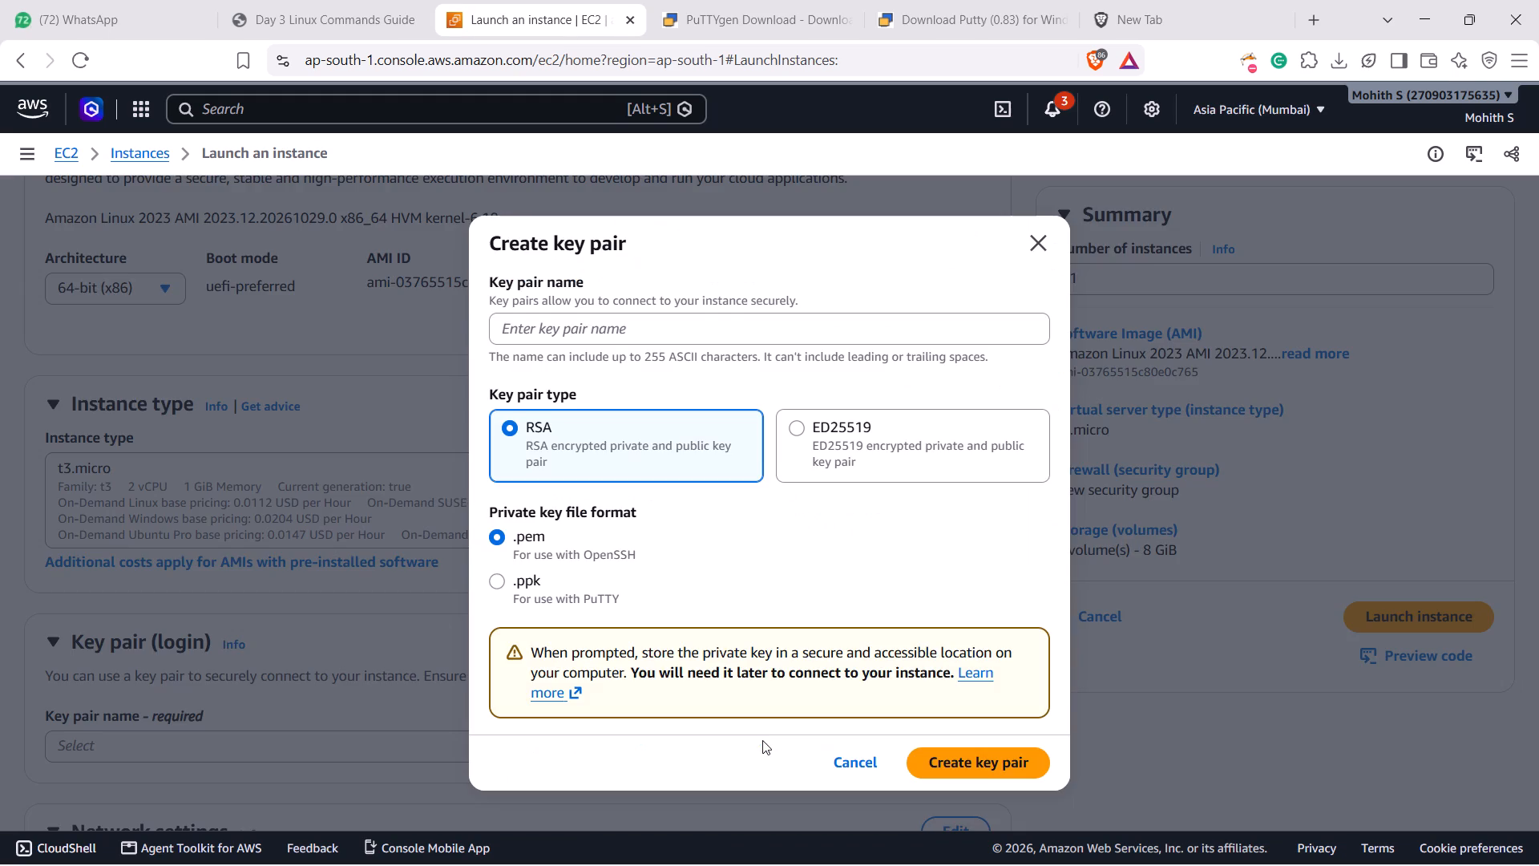
left_click(628, 339)
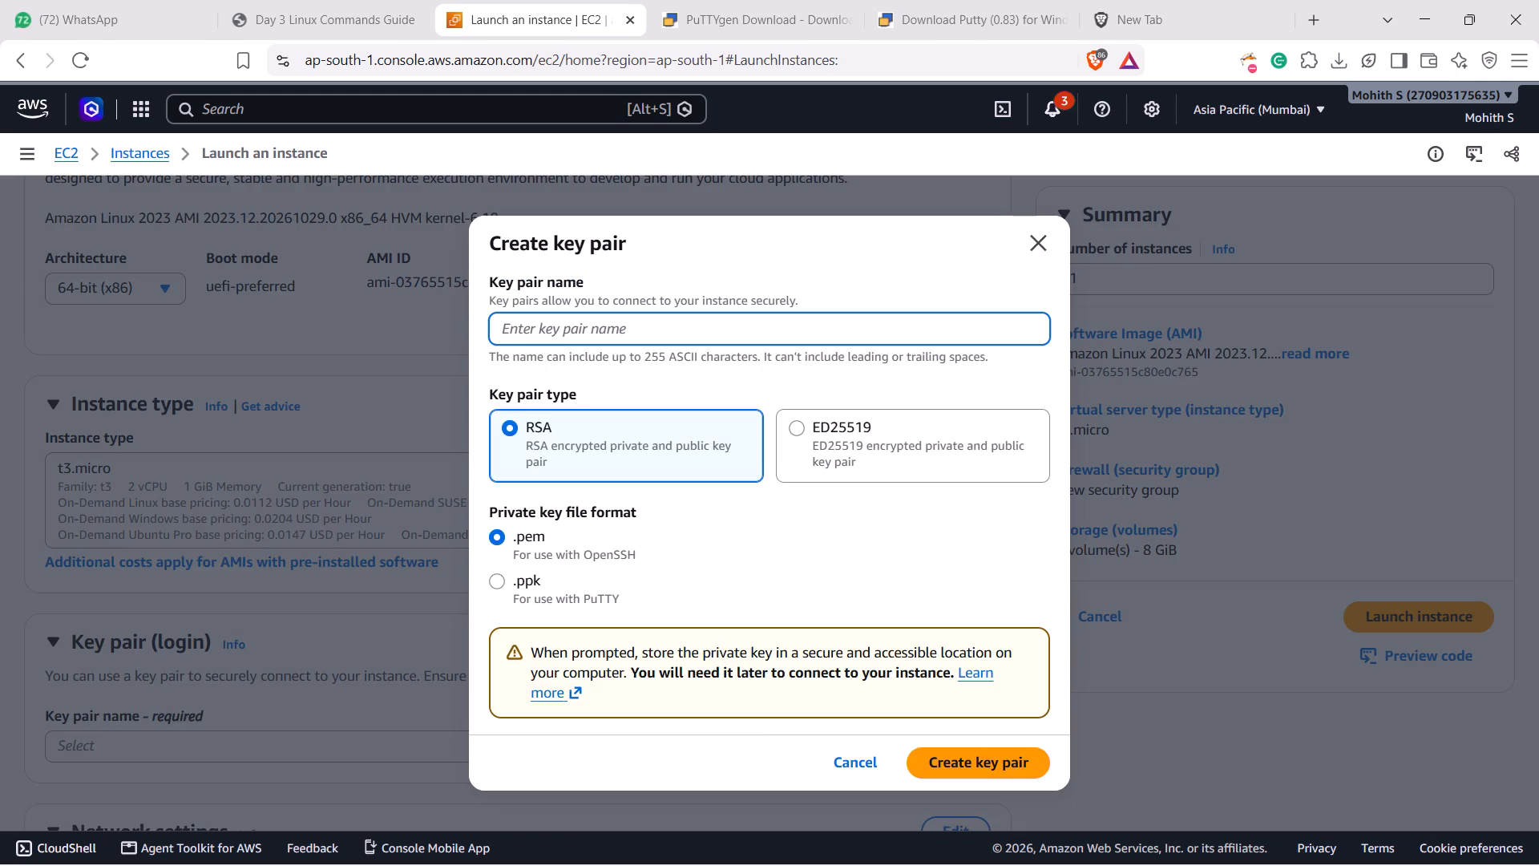
key("l")
type("inux")
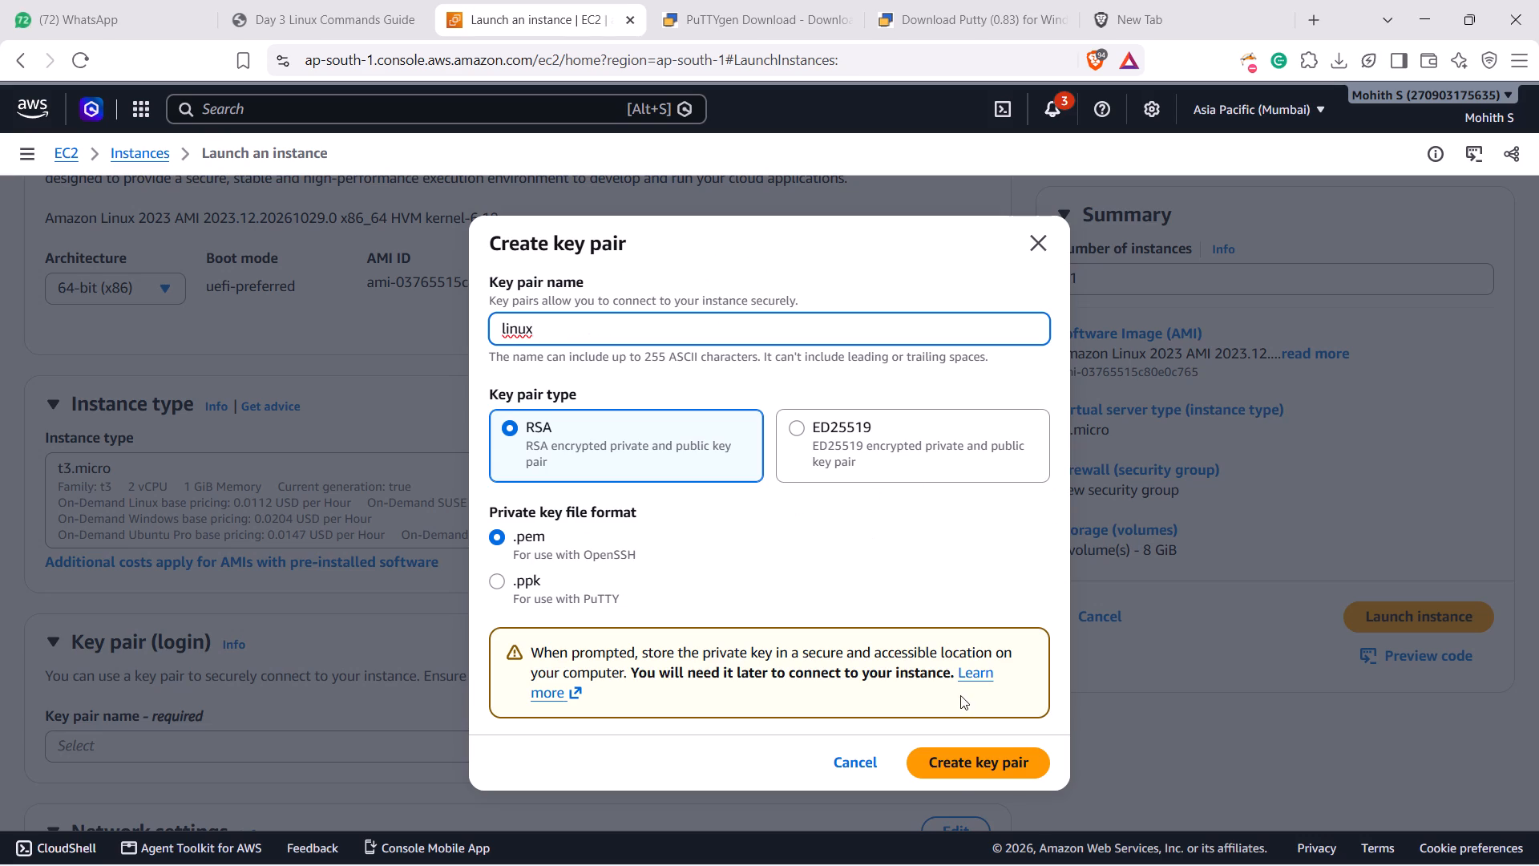
left_click(960, 769)
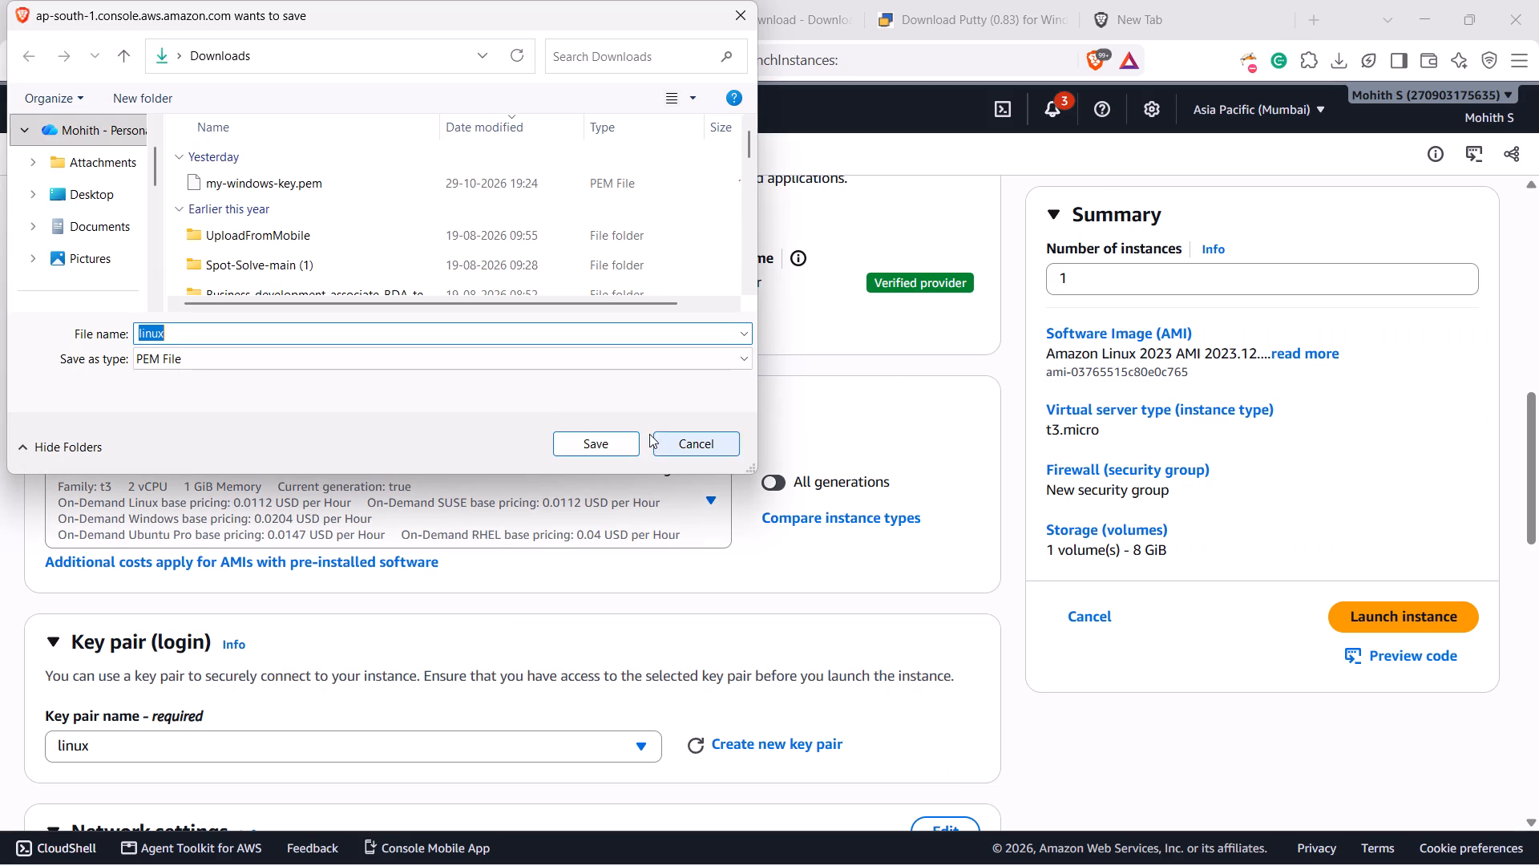
left_click(592, 443)
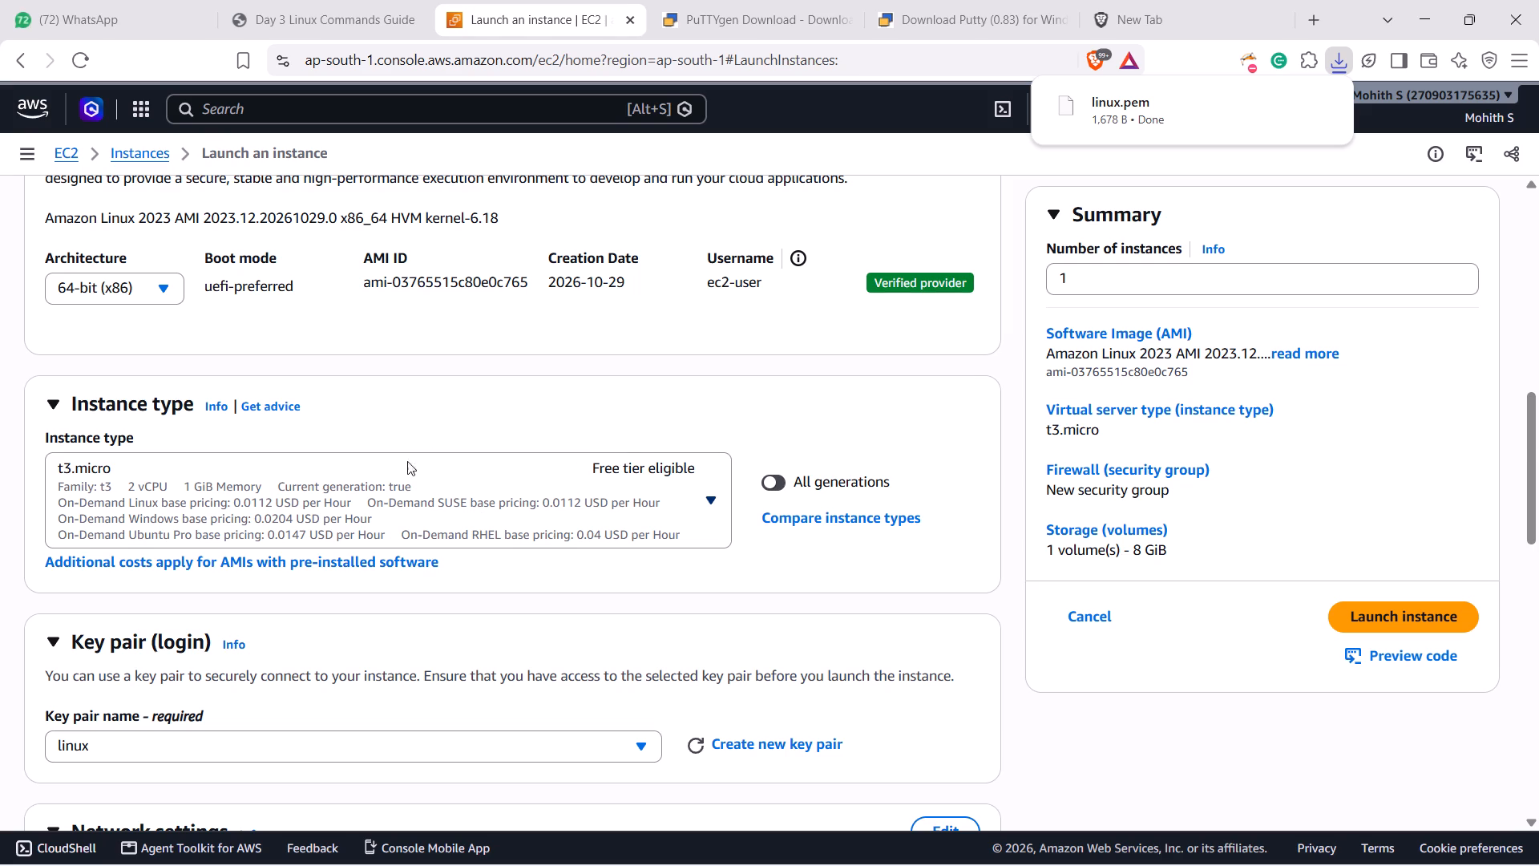
Examine the instance's network settings, including the firewall and SSH, HTTPS and HTTP traffic rules, and the storage configuration.
scroll(377, 498, "down", 3)
scroll(377, 498, "up", 1)
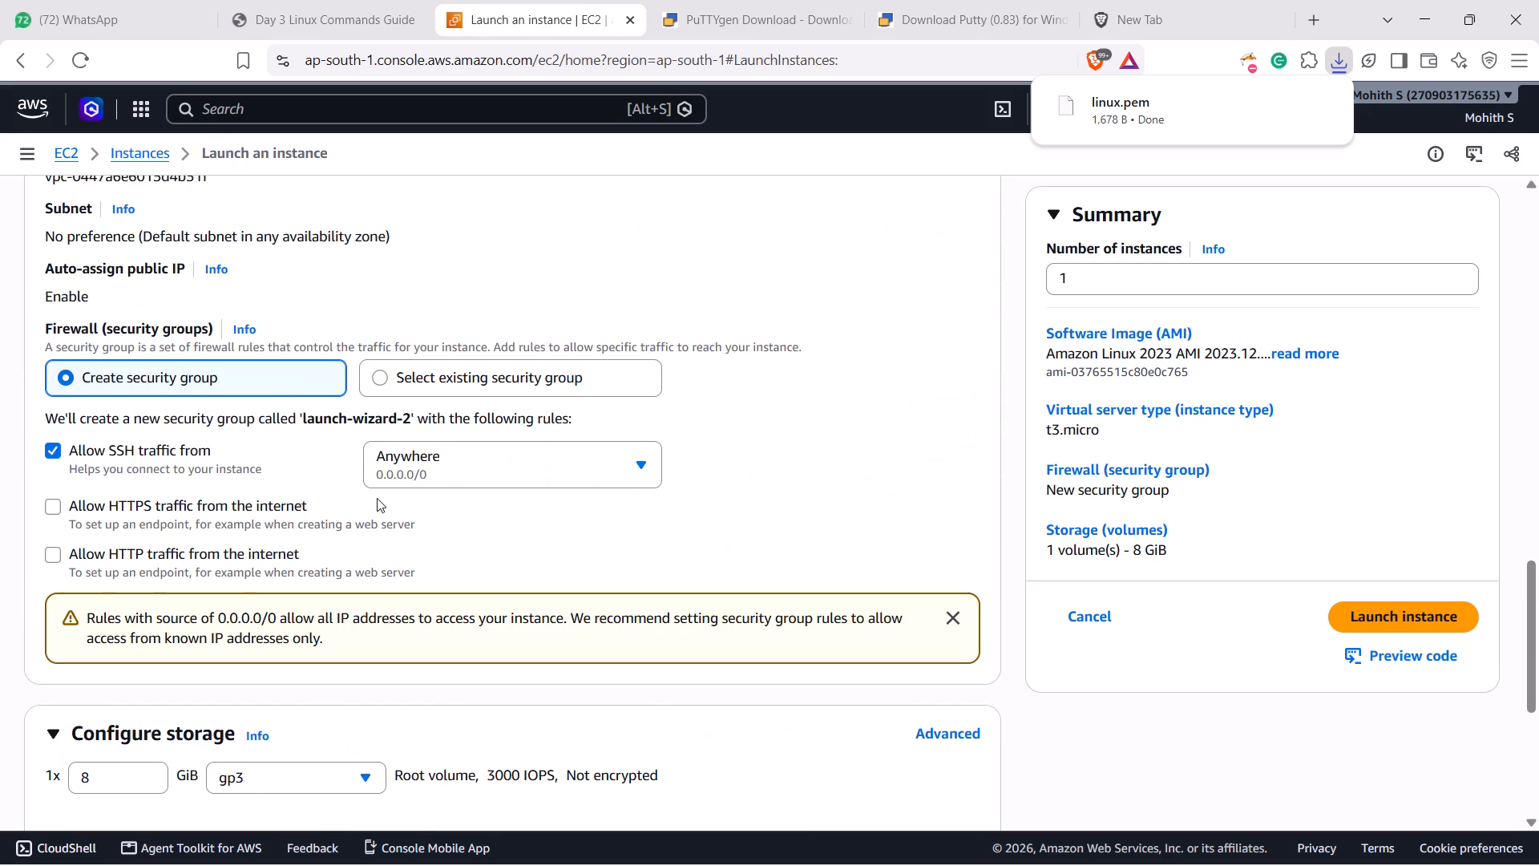
scroll(377, 498, "up", 2)
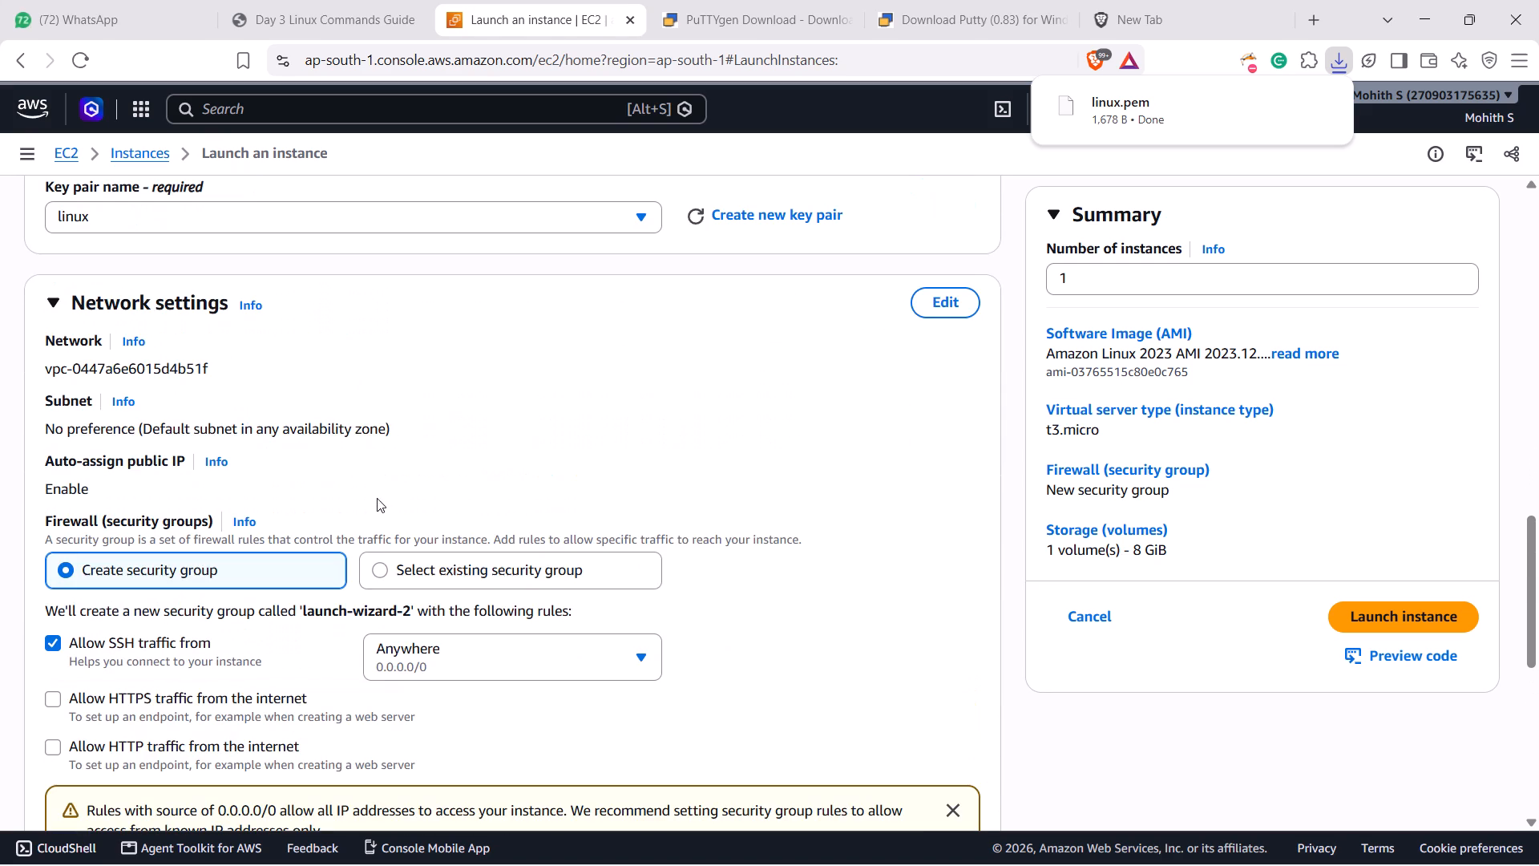
scroll(377, 498, "up", 1)
left_click(185, 306)
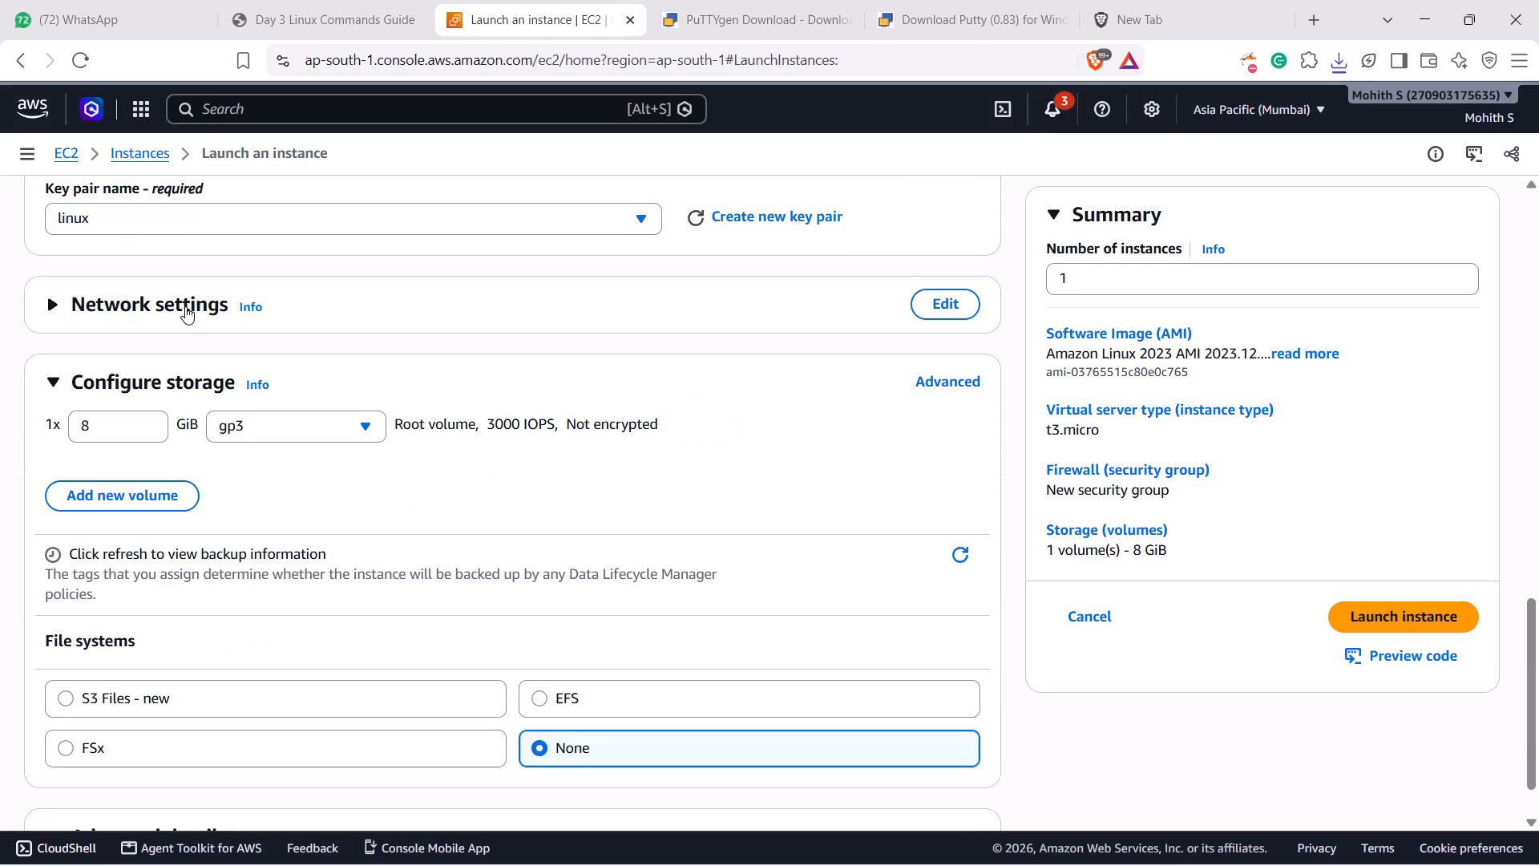
scroll(259, 525, "down", 2)
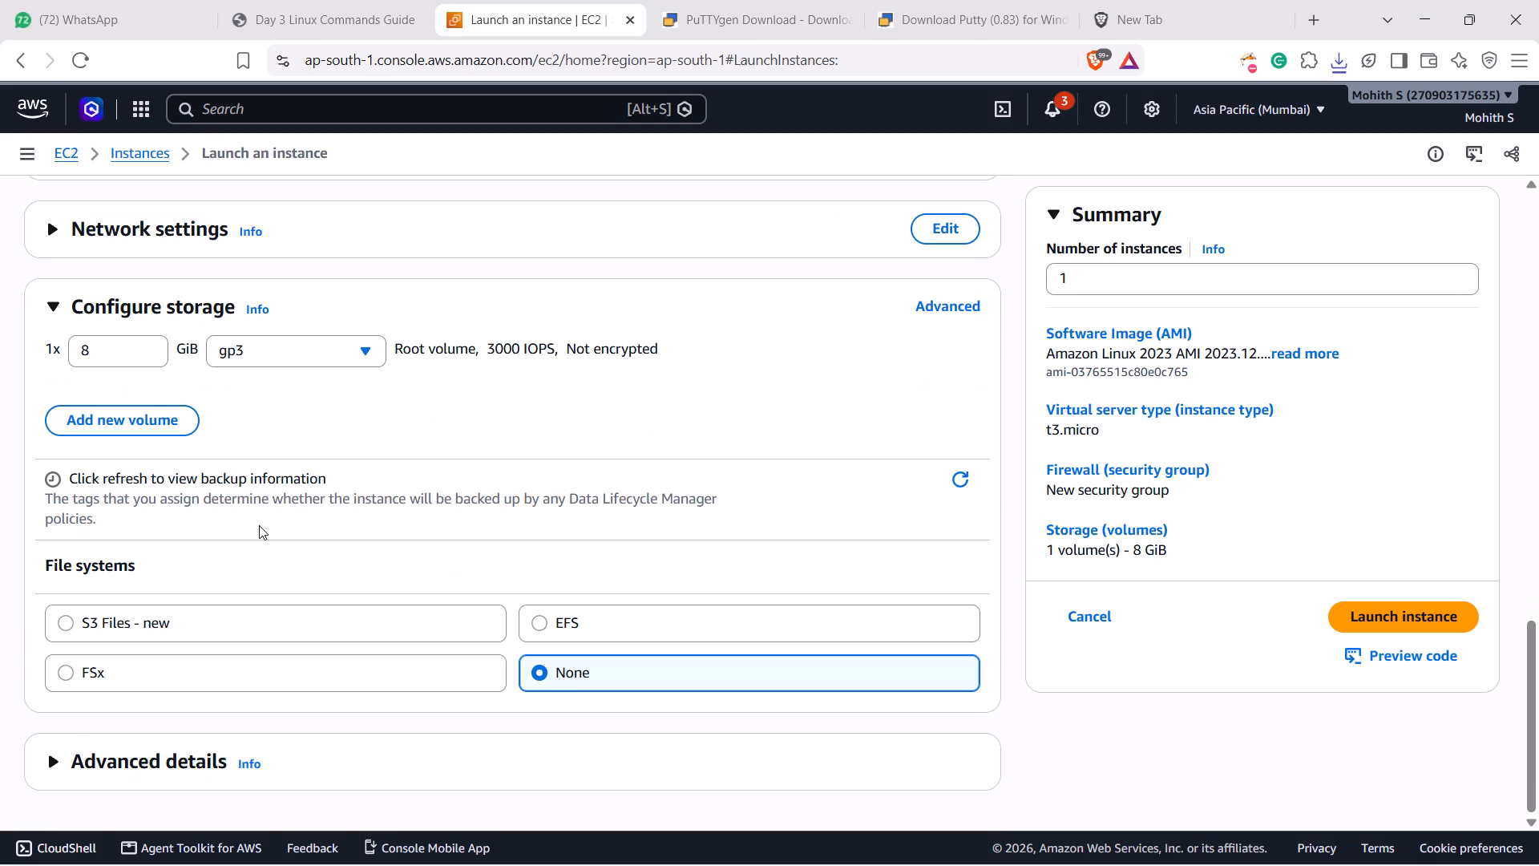
scroll(262, 463, "up", 1)
left_click(167, 394)
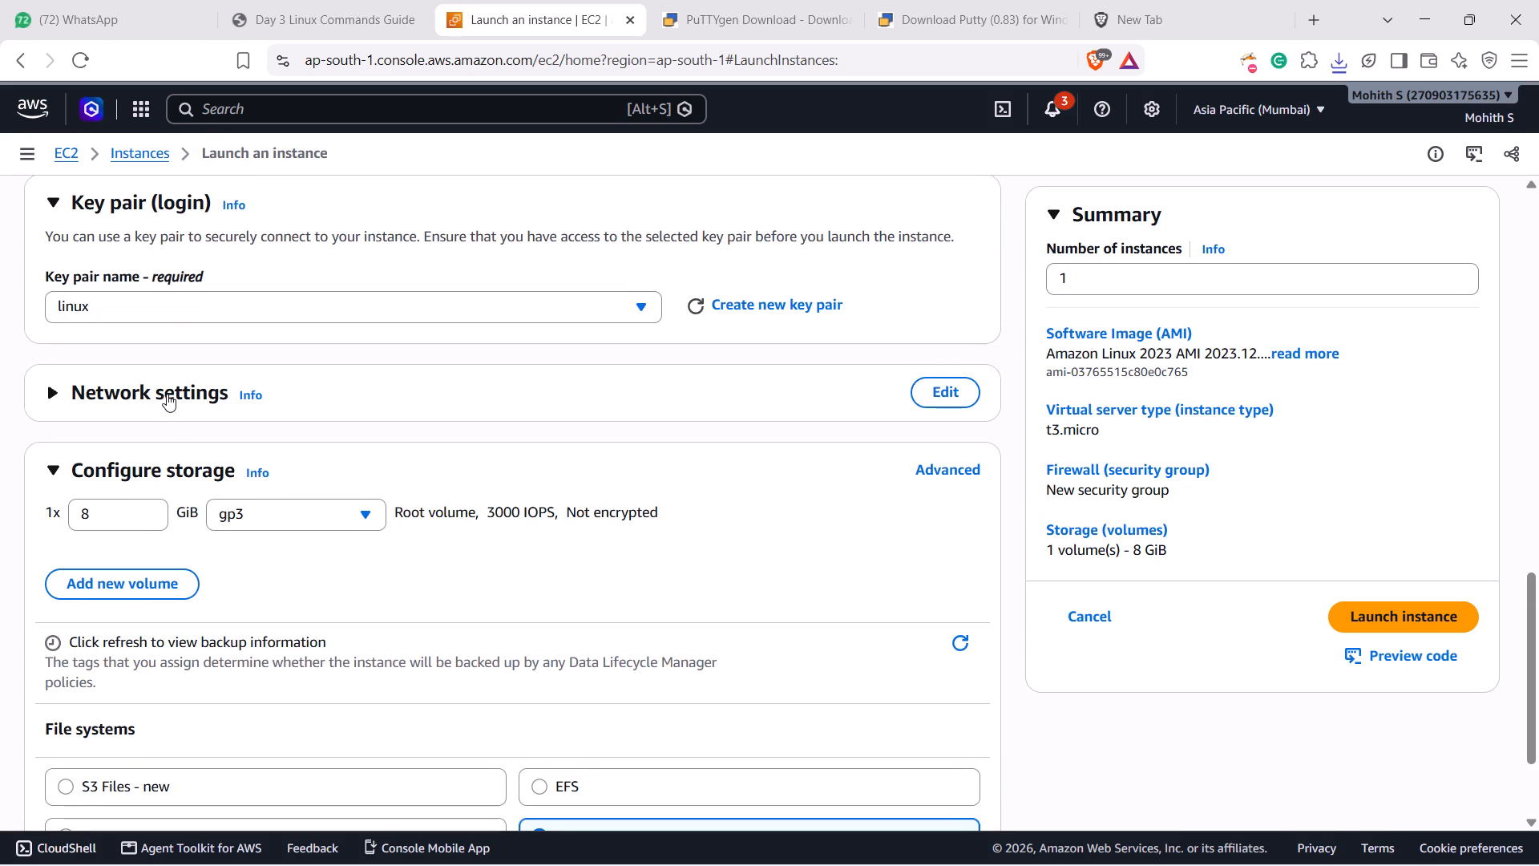
scroll(197, 715, "down", 1)
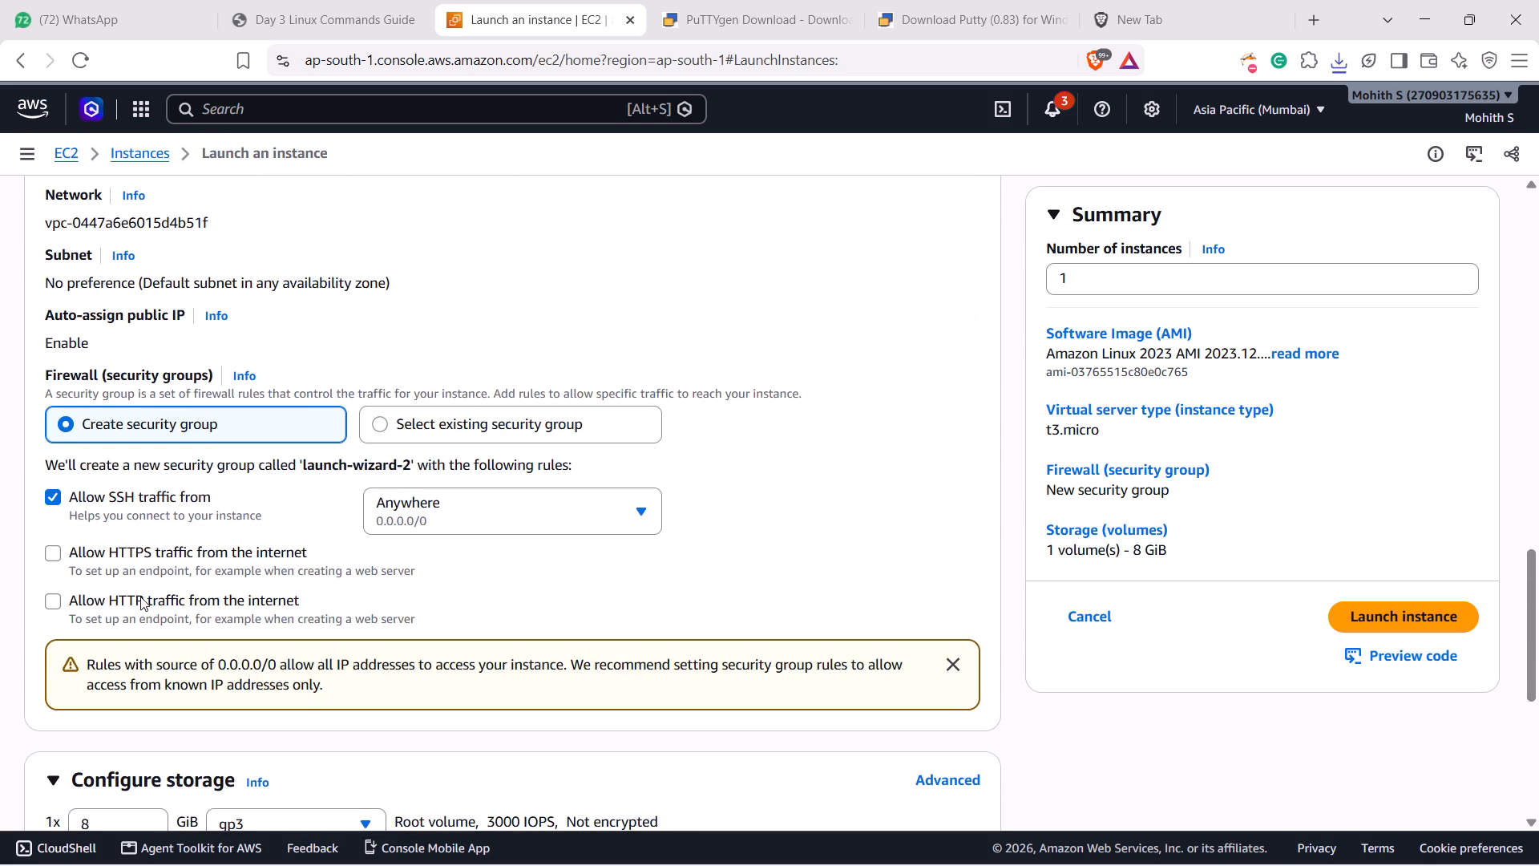
scroll(236, 599, "down", 1)
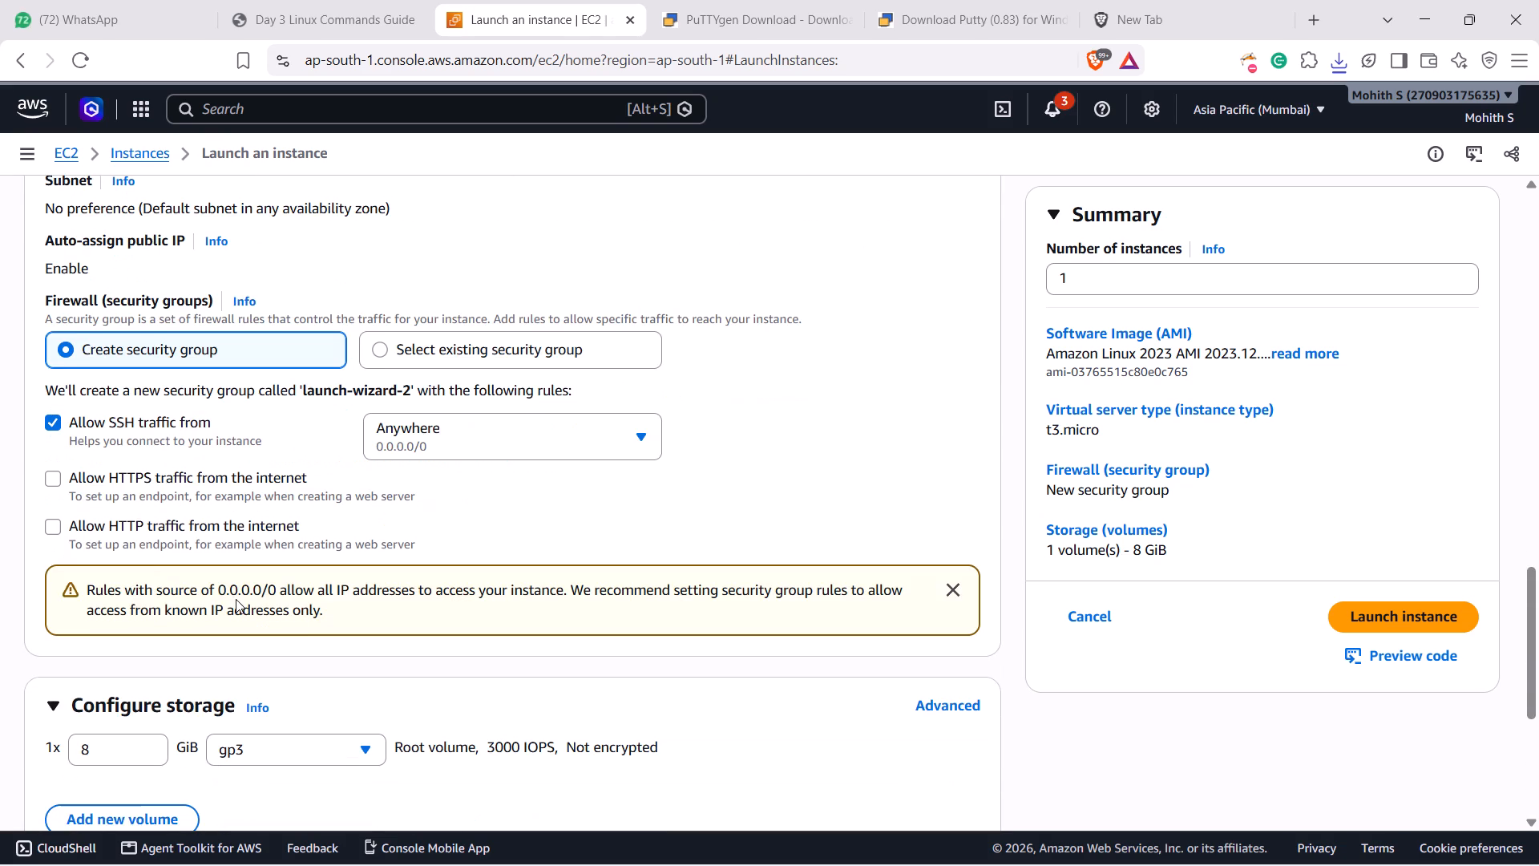
scroll(236, 599, "down", 1)
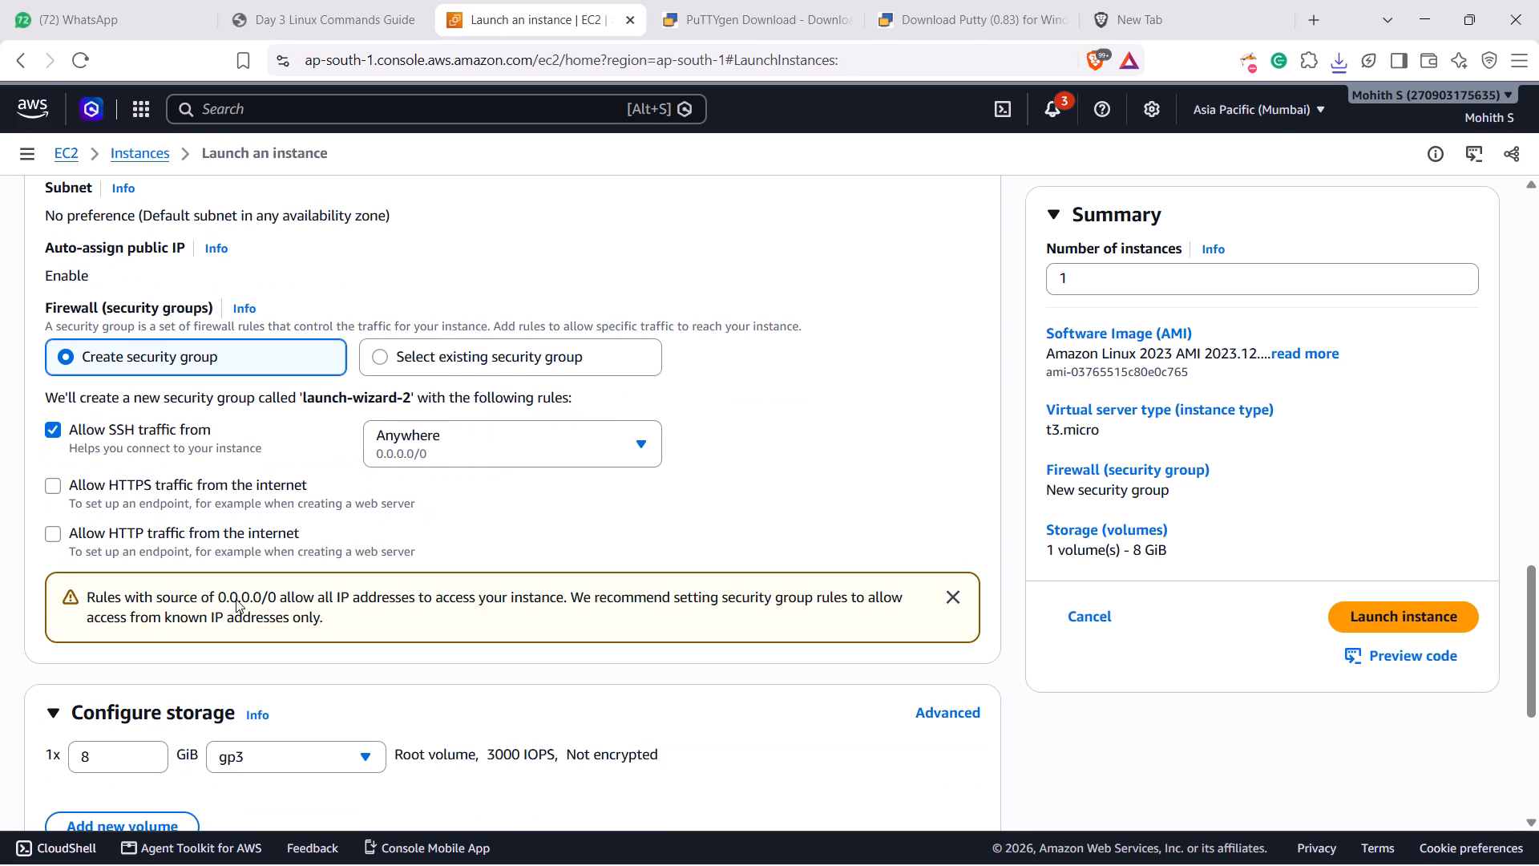
scroll(236, 599, "down", 1)
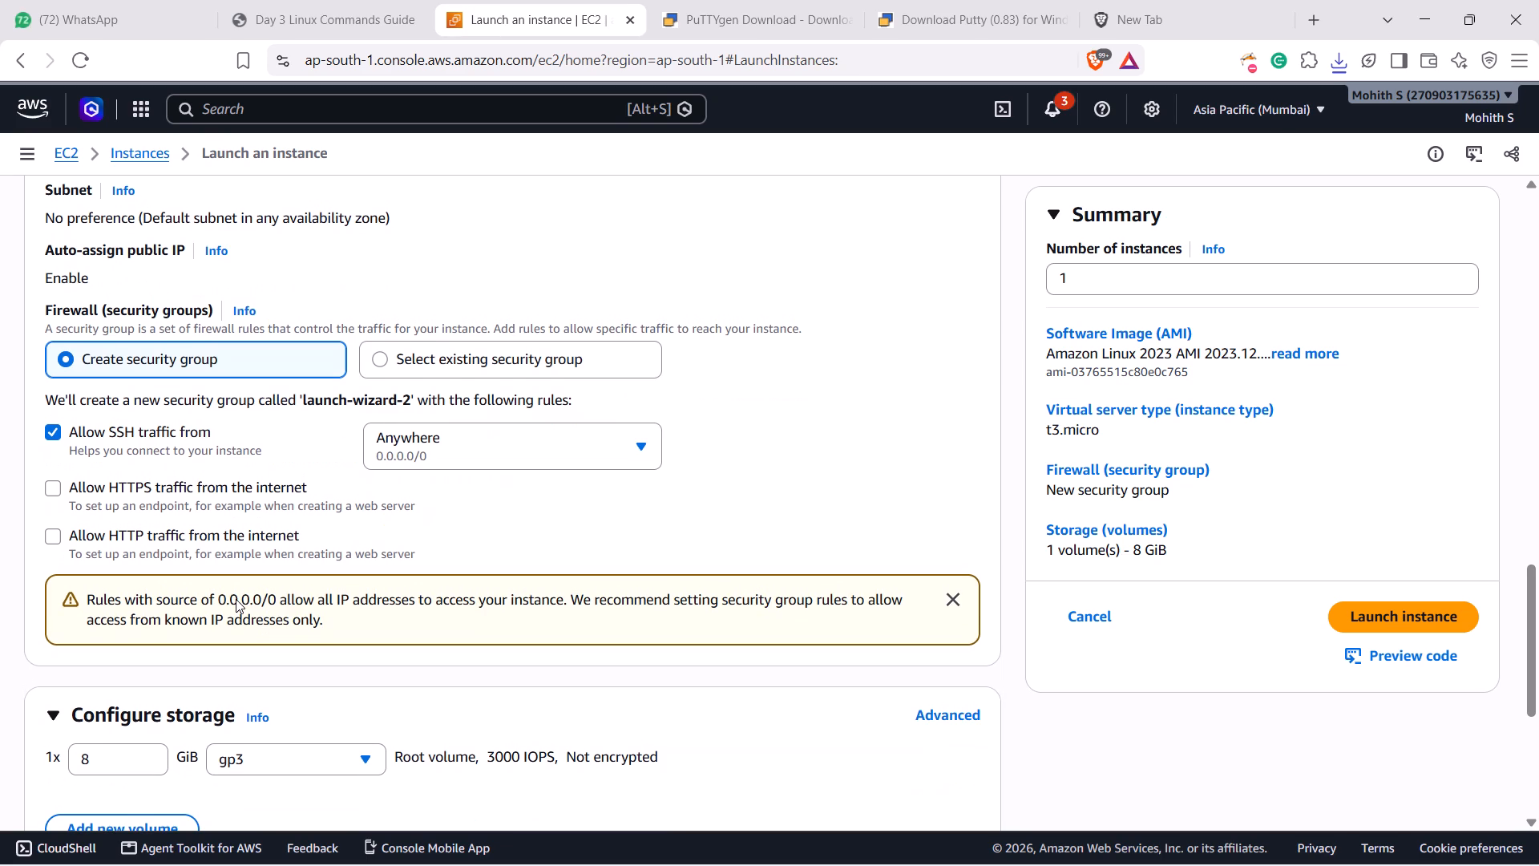
scroll(236, 599, "down", 1)
scroll(236, 599, "up", 1)
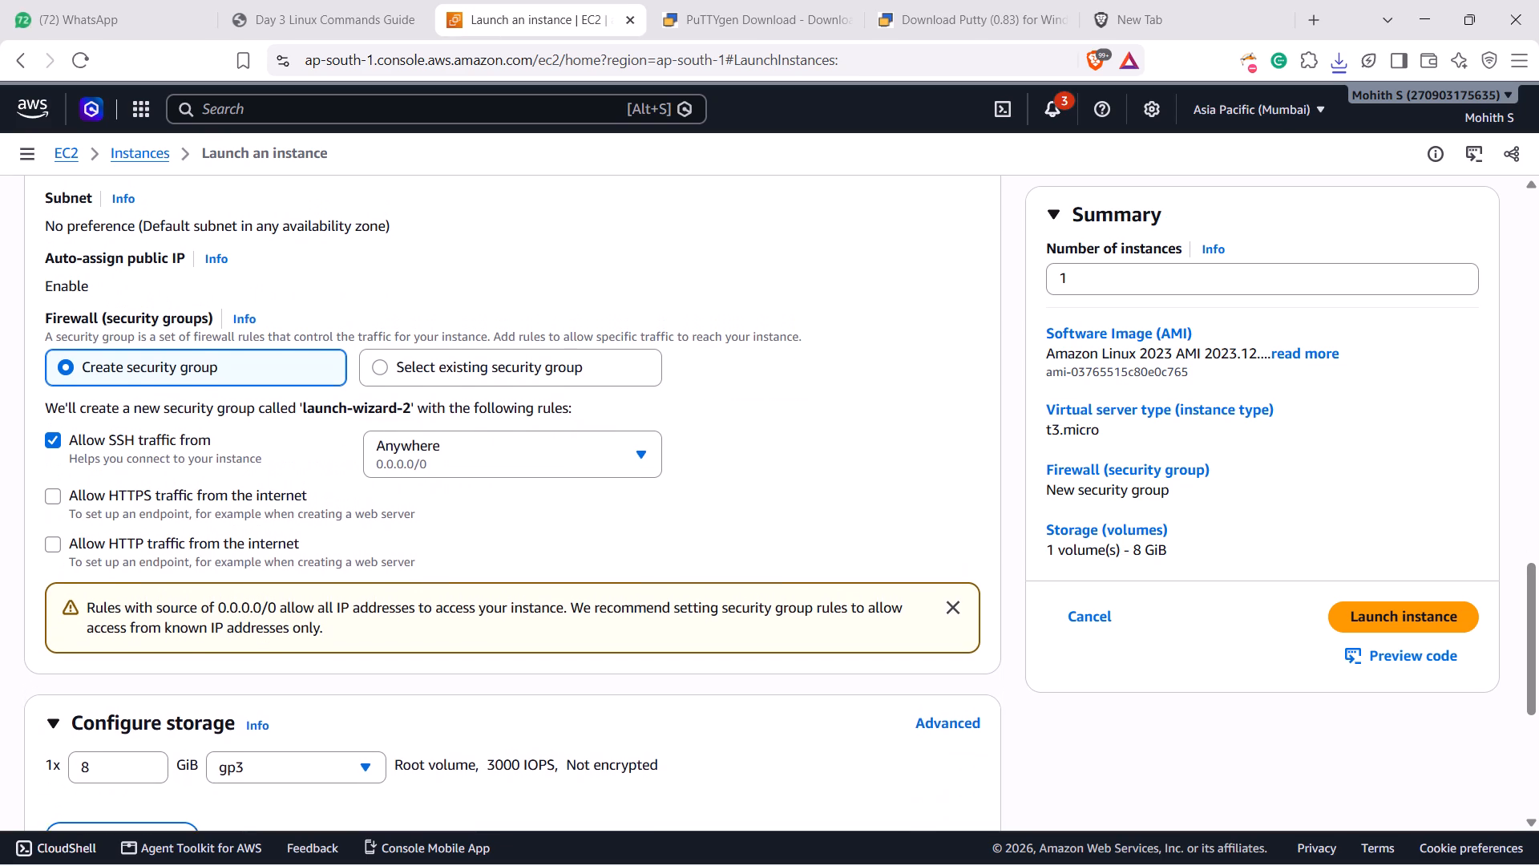
scroll(236, 599, "up", 2)
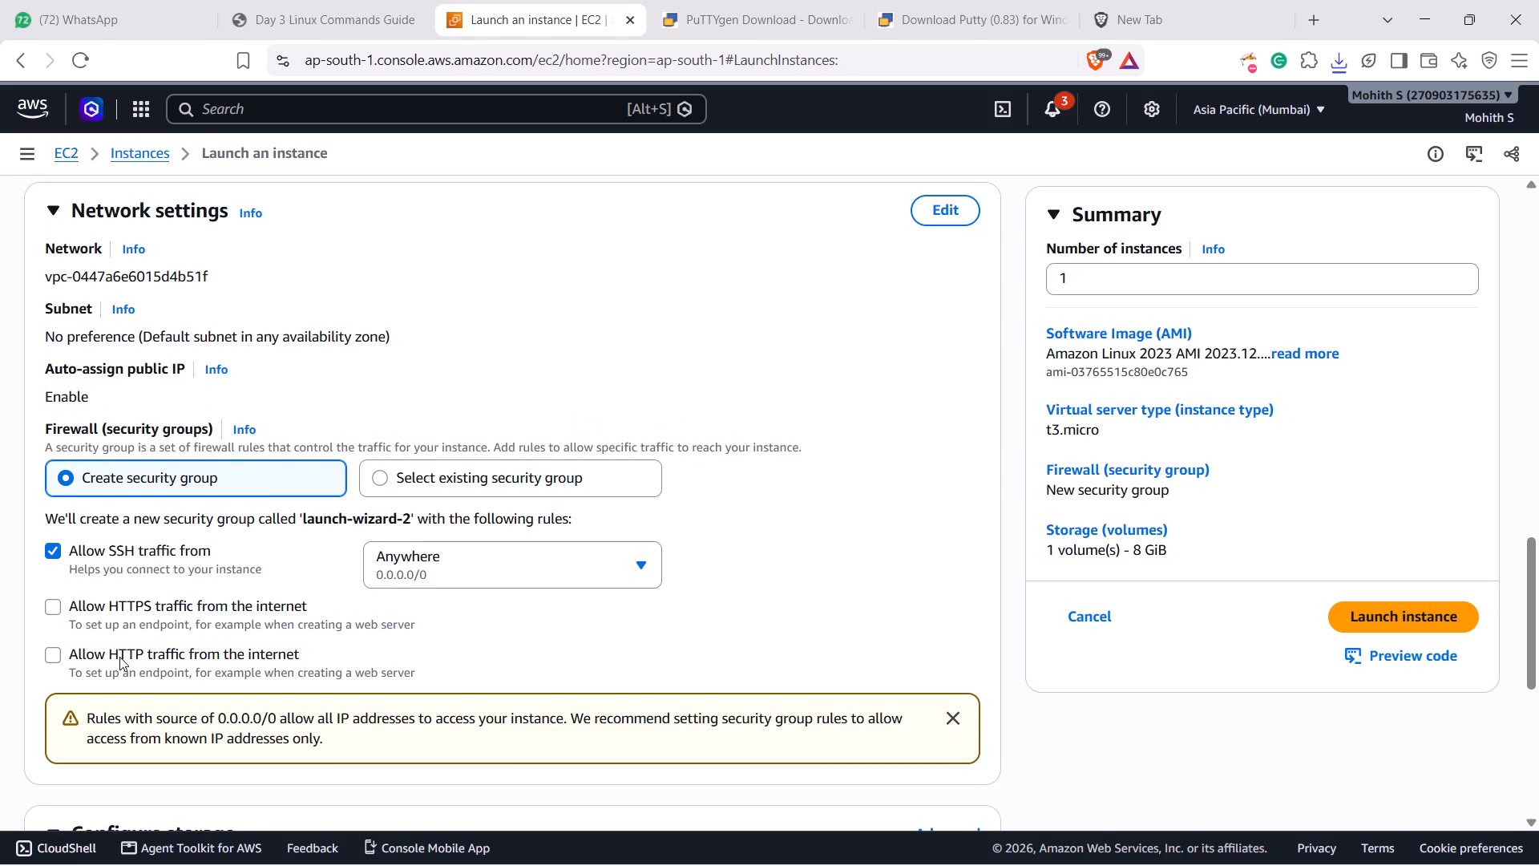
Check the network and storage settings once more and launch the linux instance.
scroll(235, 572, "up", 2)
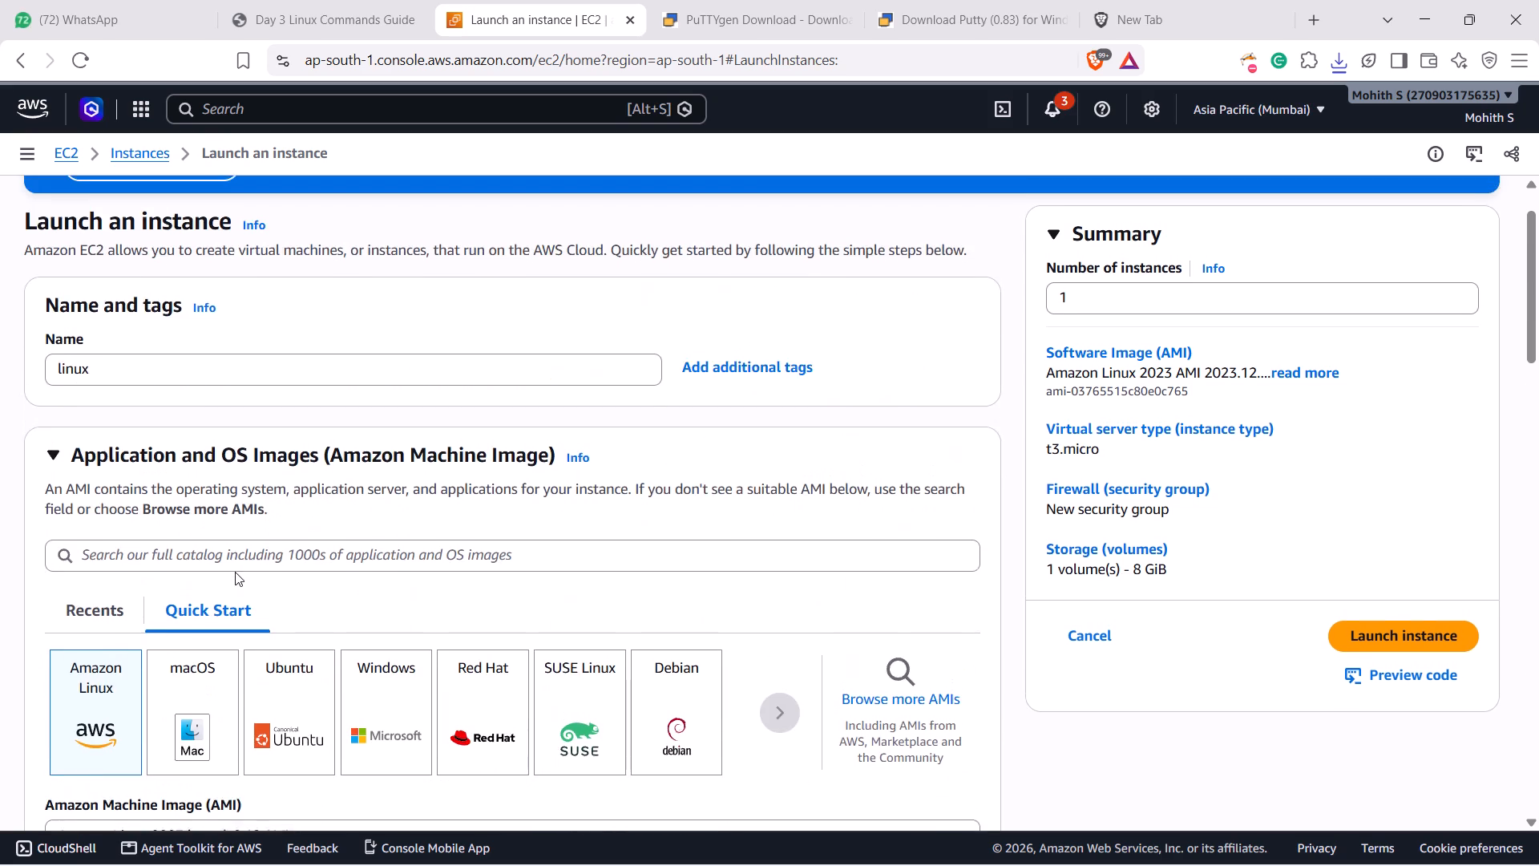
scroll(235, 572, "up", 1)
scroll(235, 572, "down", 10)
scroll(235, 572, "up", 1)
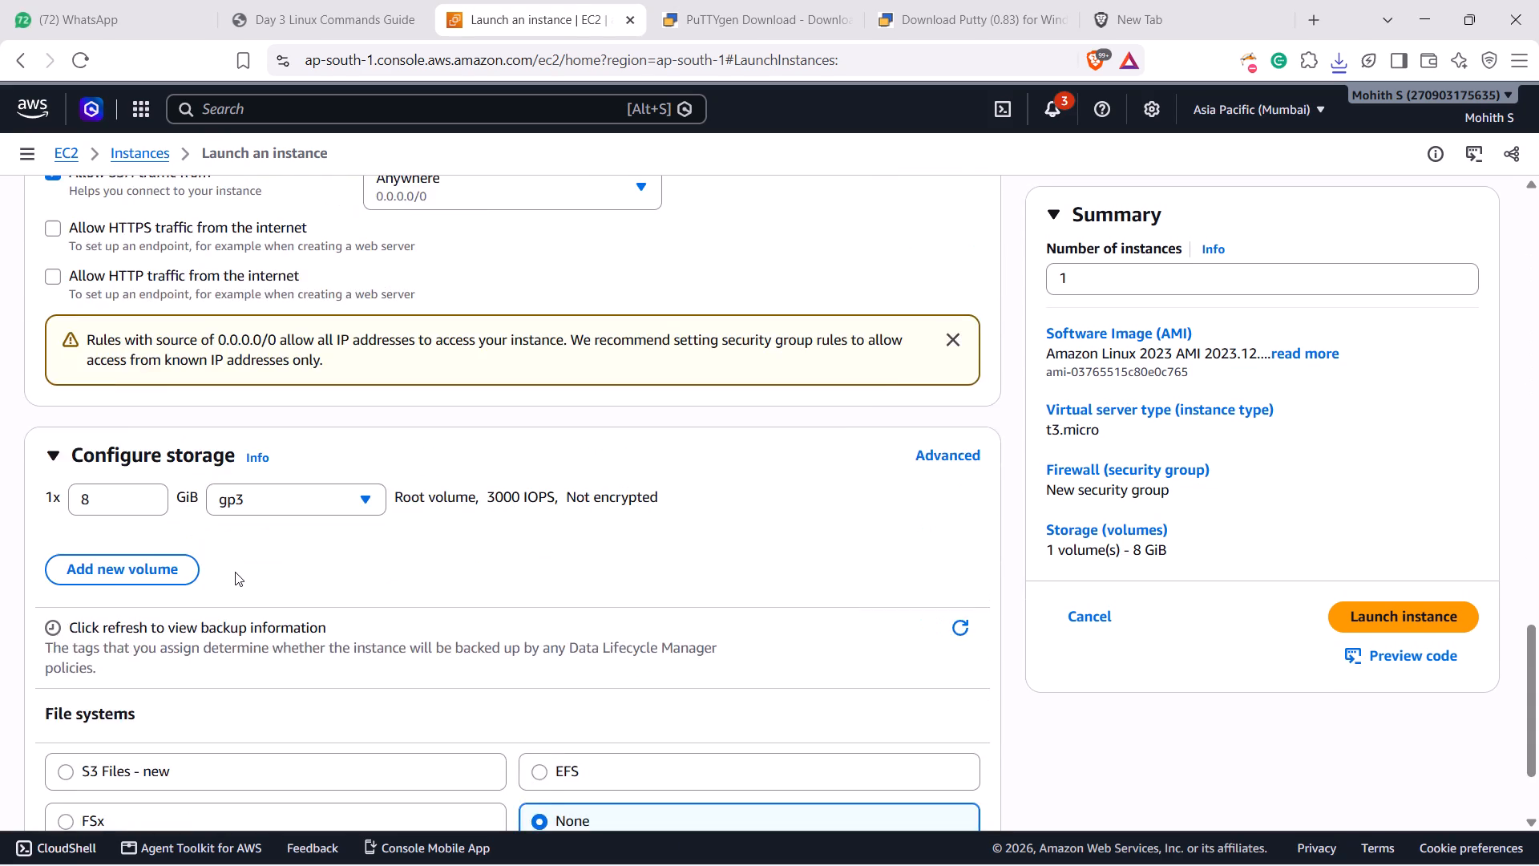
scroll(235, 572, "up", 2)
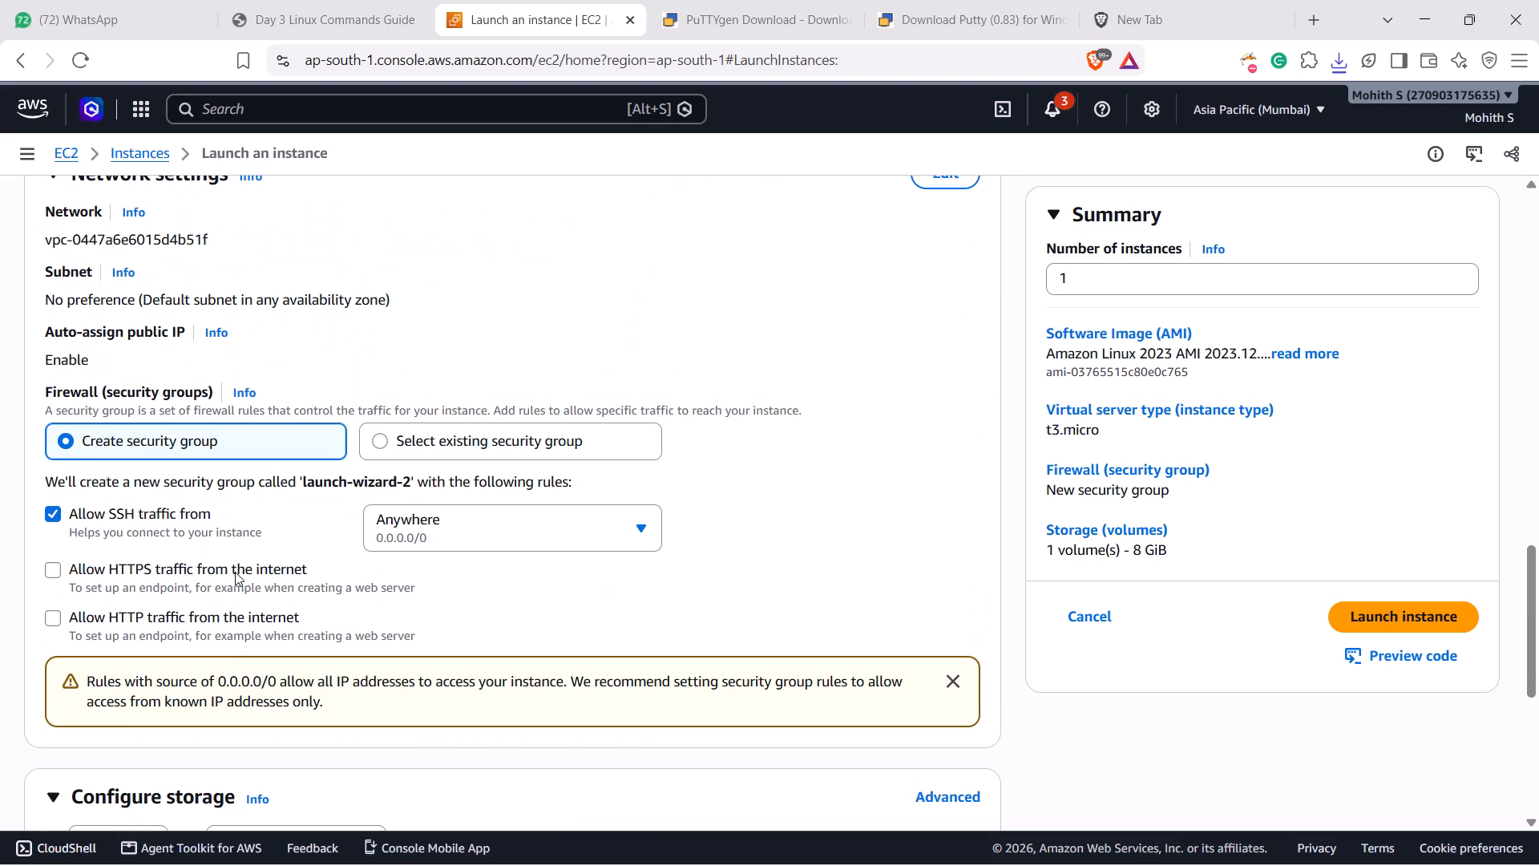
scroll(498, 698, "down", 10)
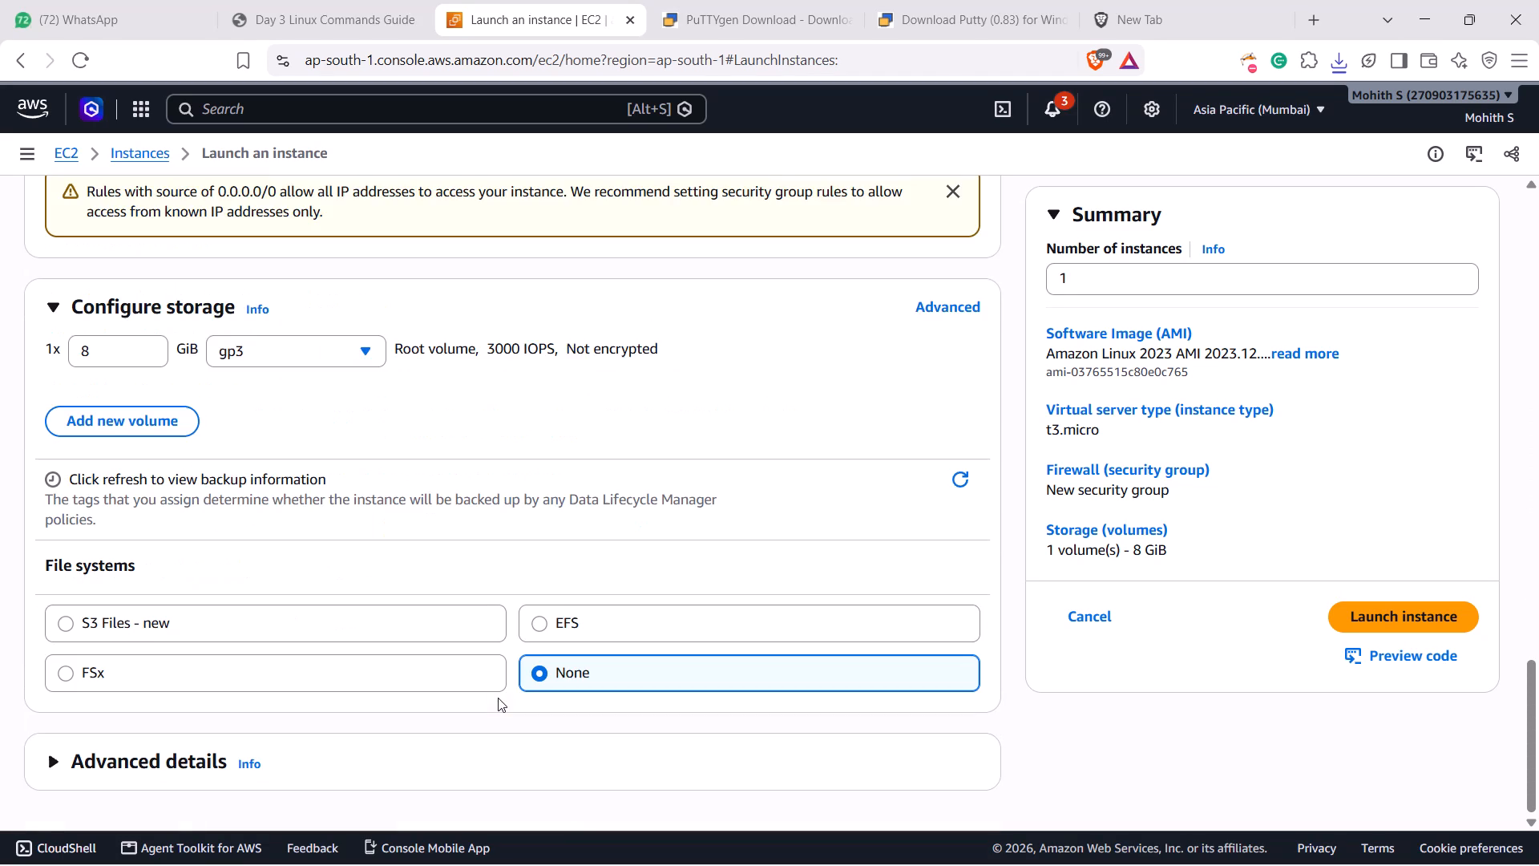
left_click(1375, 607)
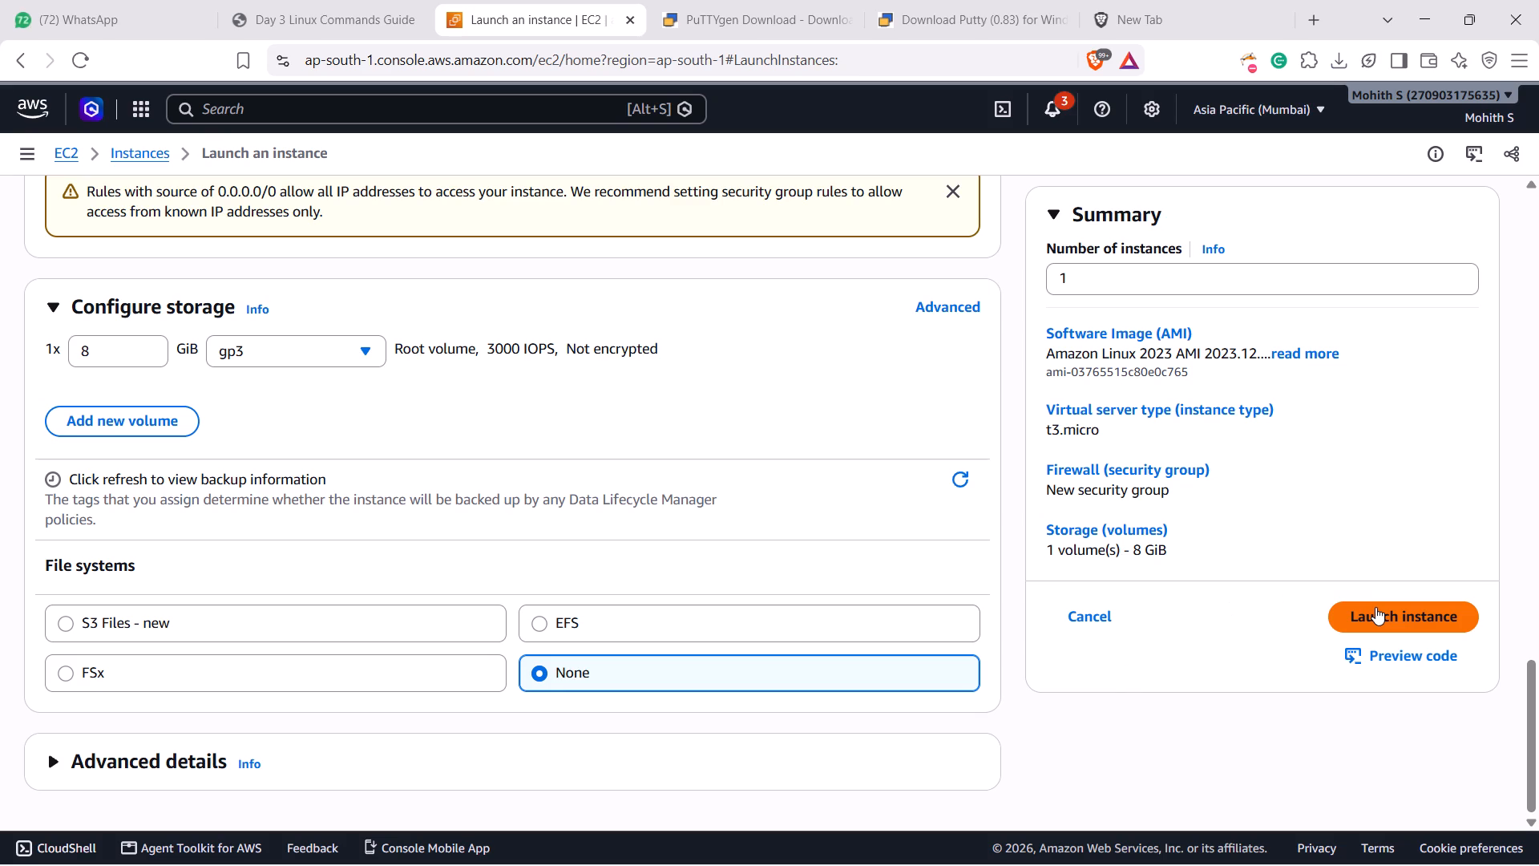
left_click(1375, 607)
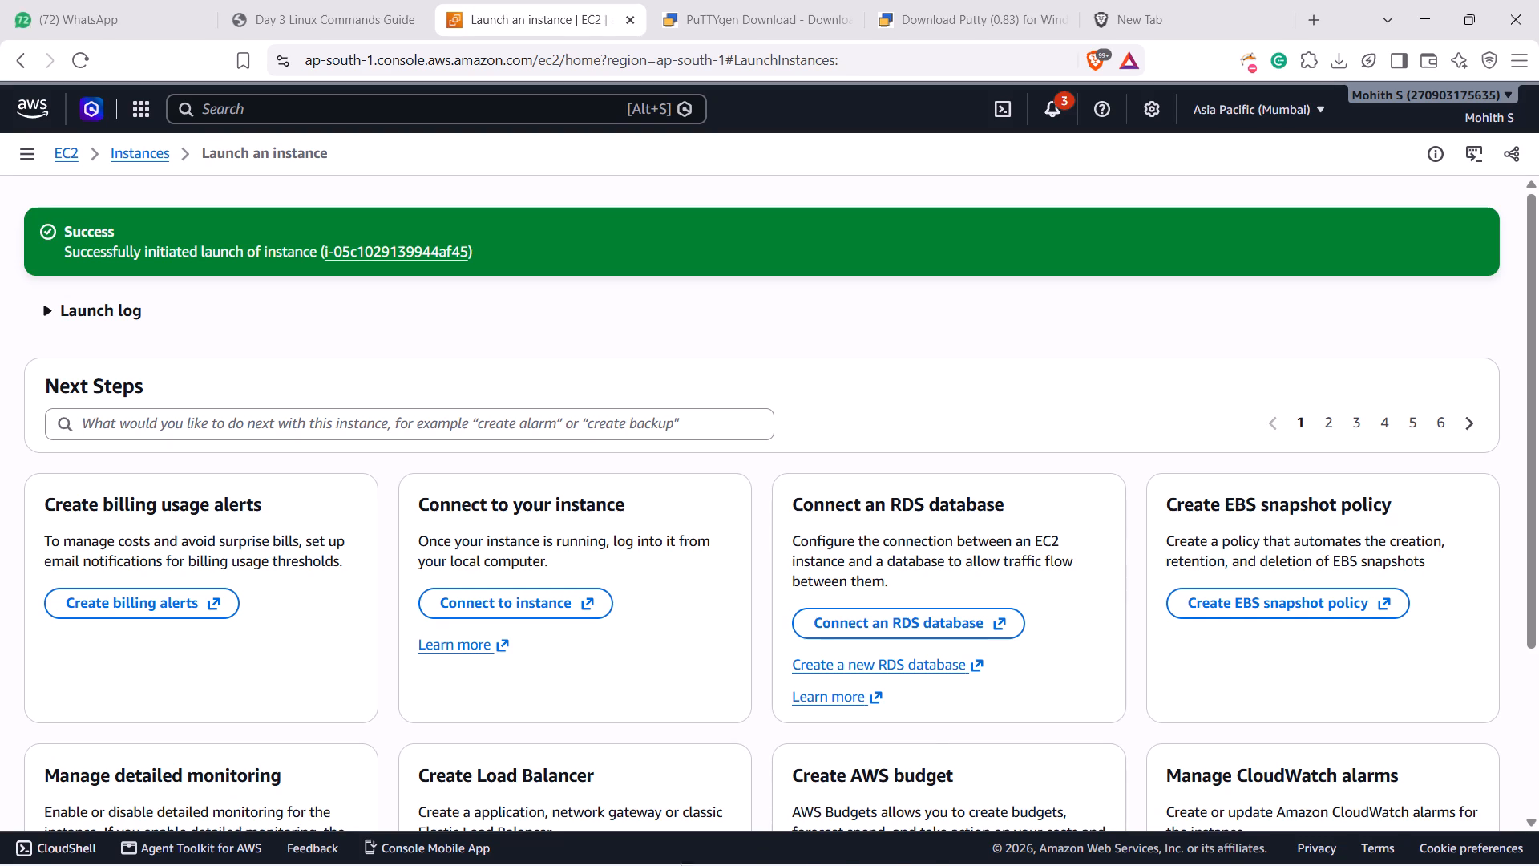
Find the installed PuTTY app on the computer and open it.
left_click(596, 839)
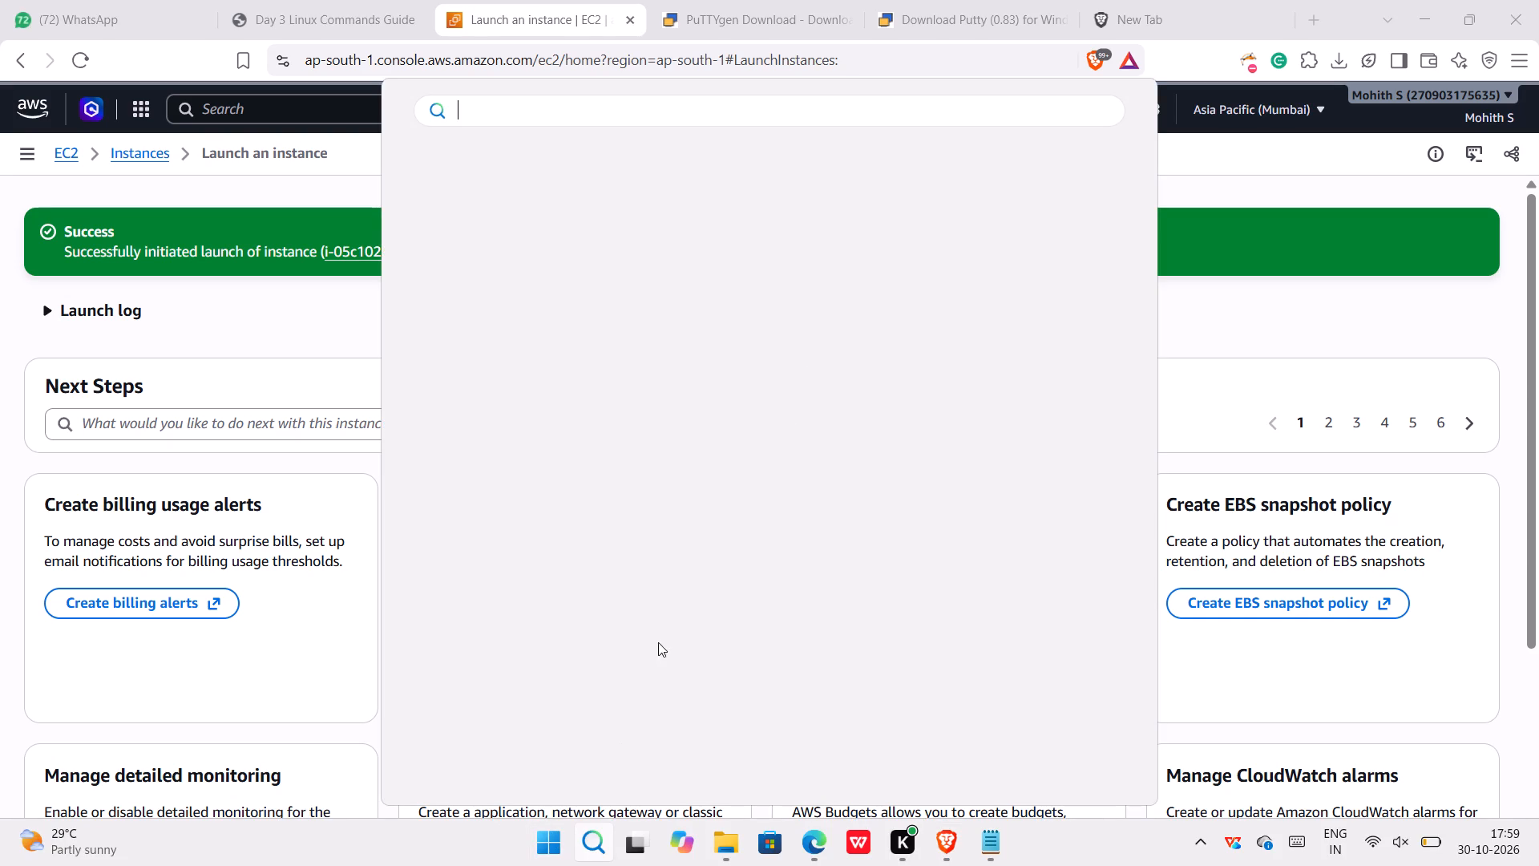
type("putt")
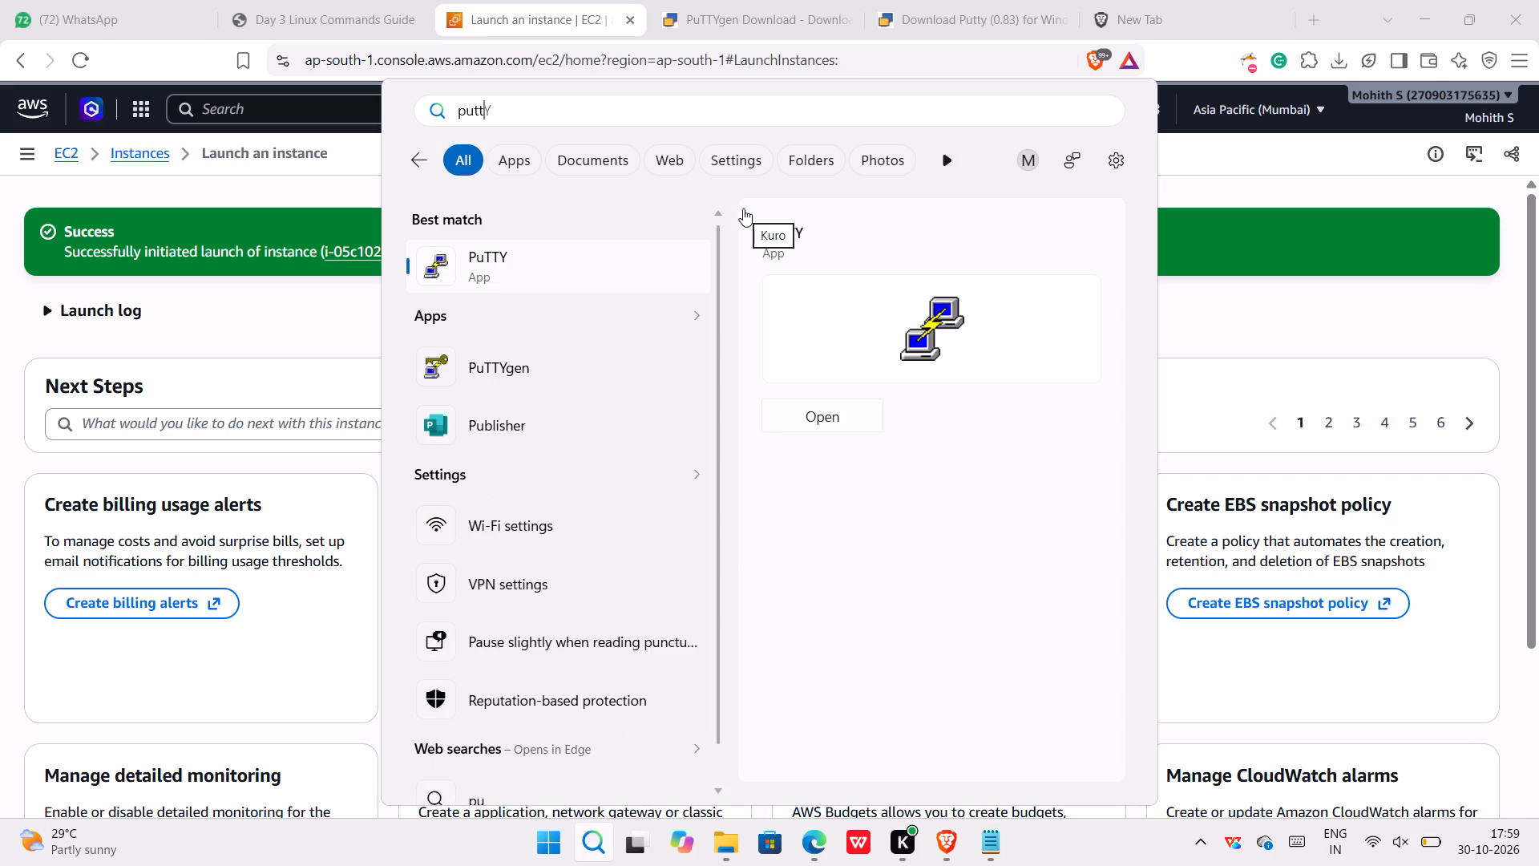
left_click(839, 403)
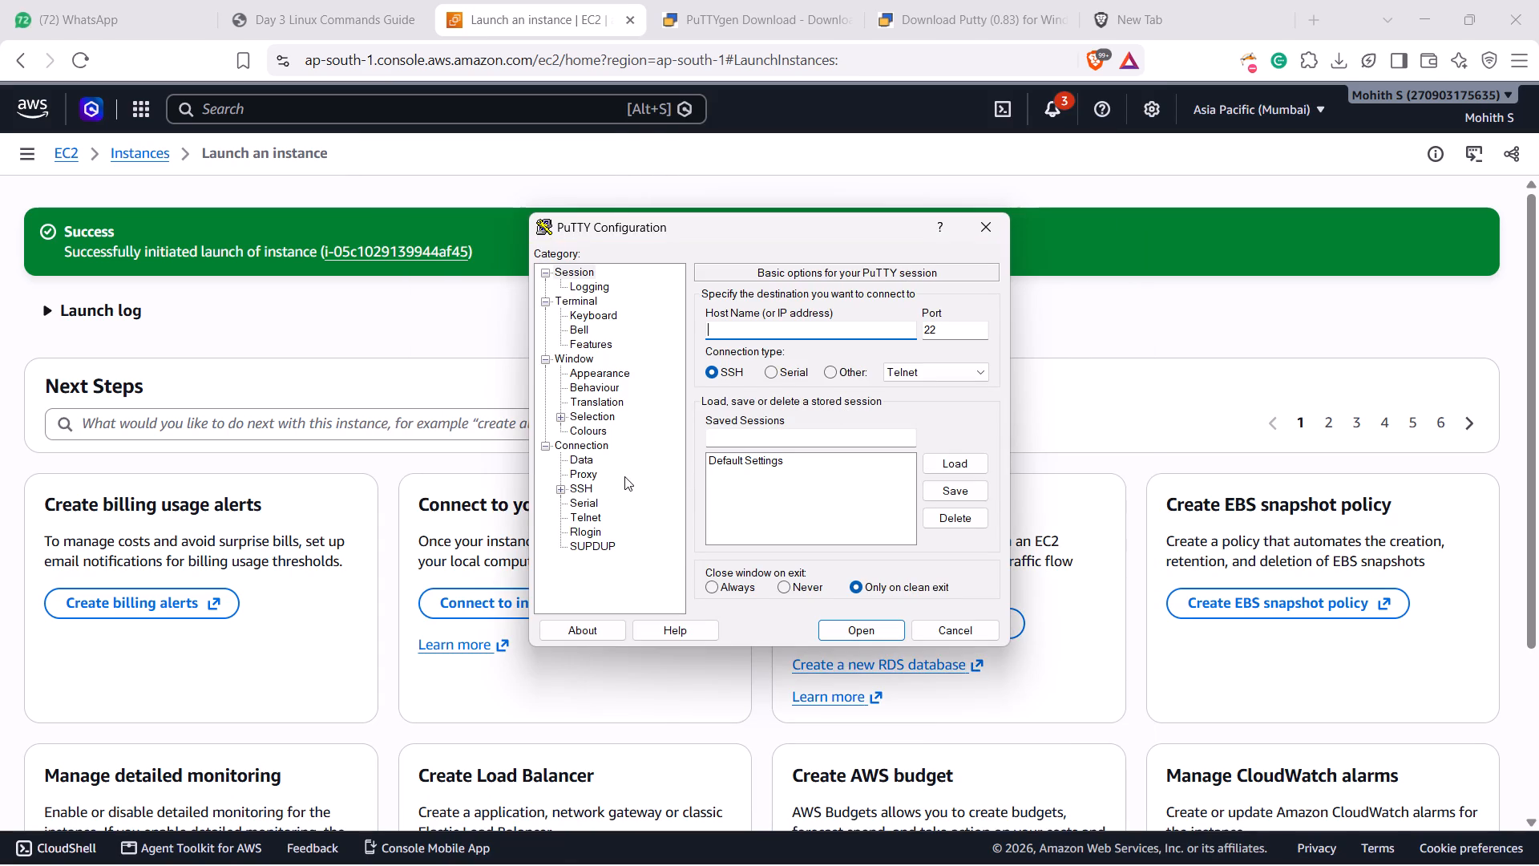
Switch to PuTTYgen and start loading an existing private key file.
left_click(576, 838)
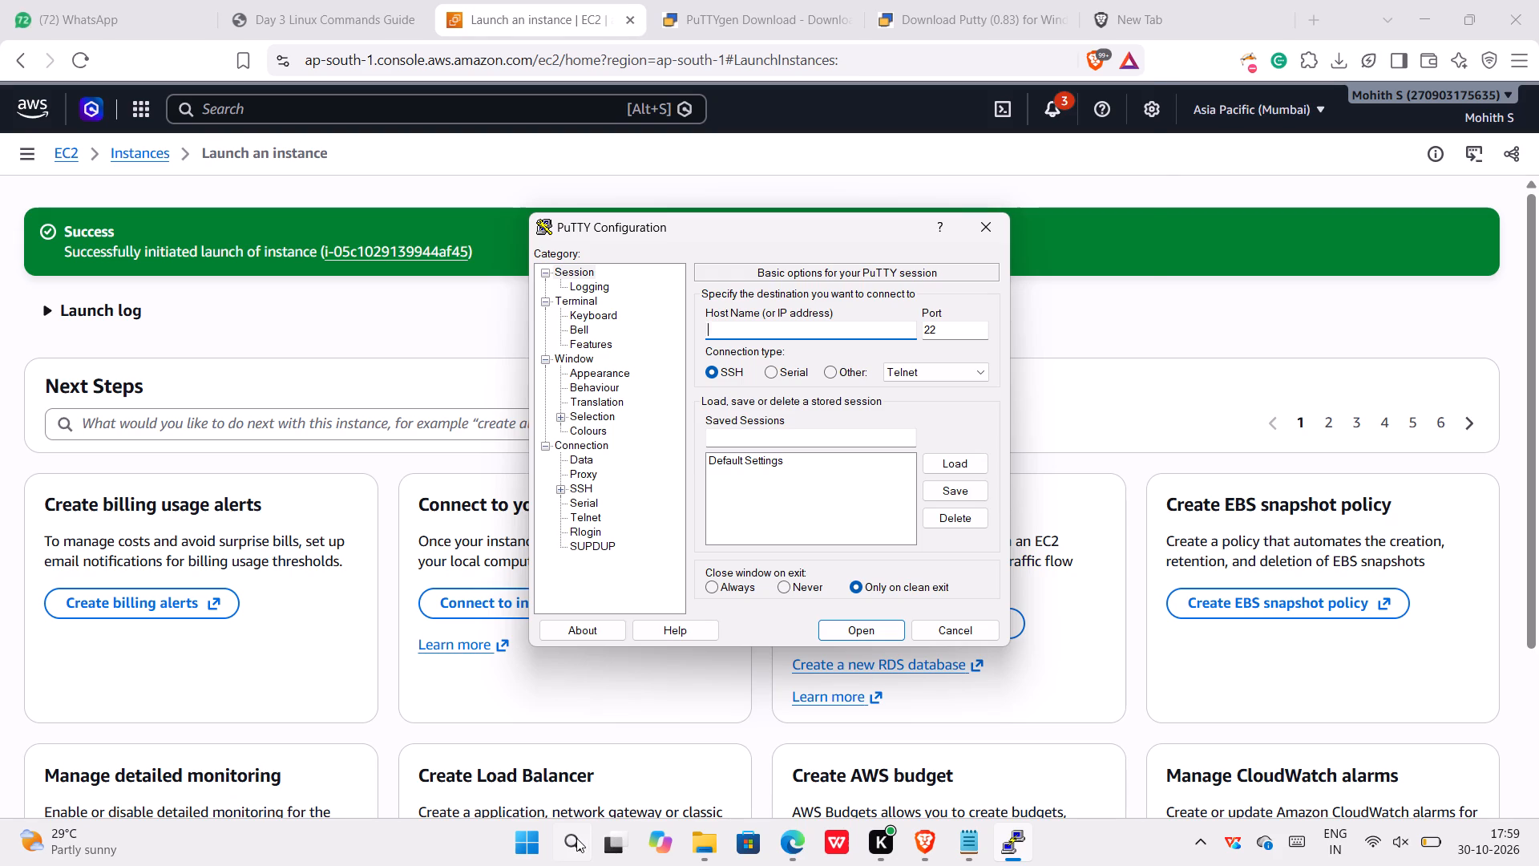
type("putt")
left_click(606, 378)
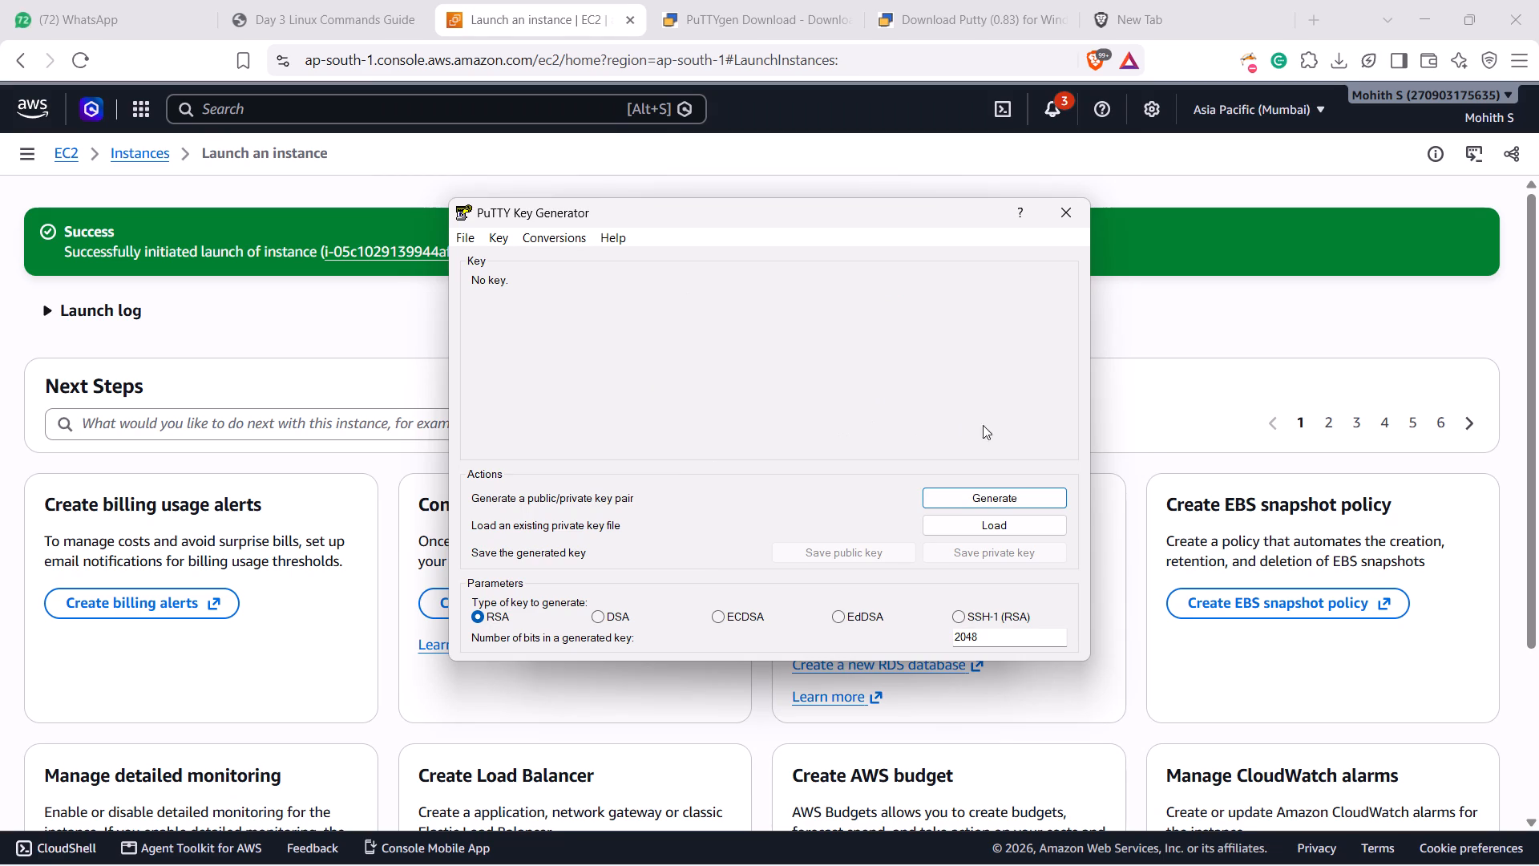
left_click(1033, 524)
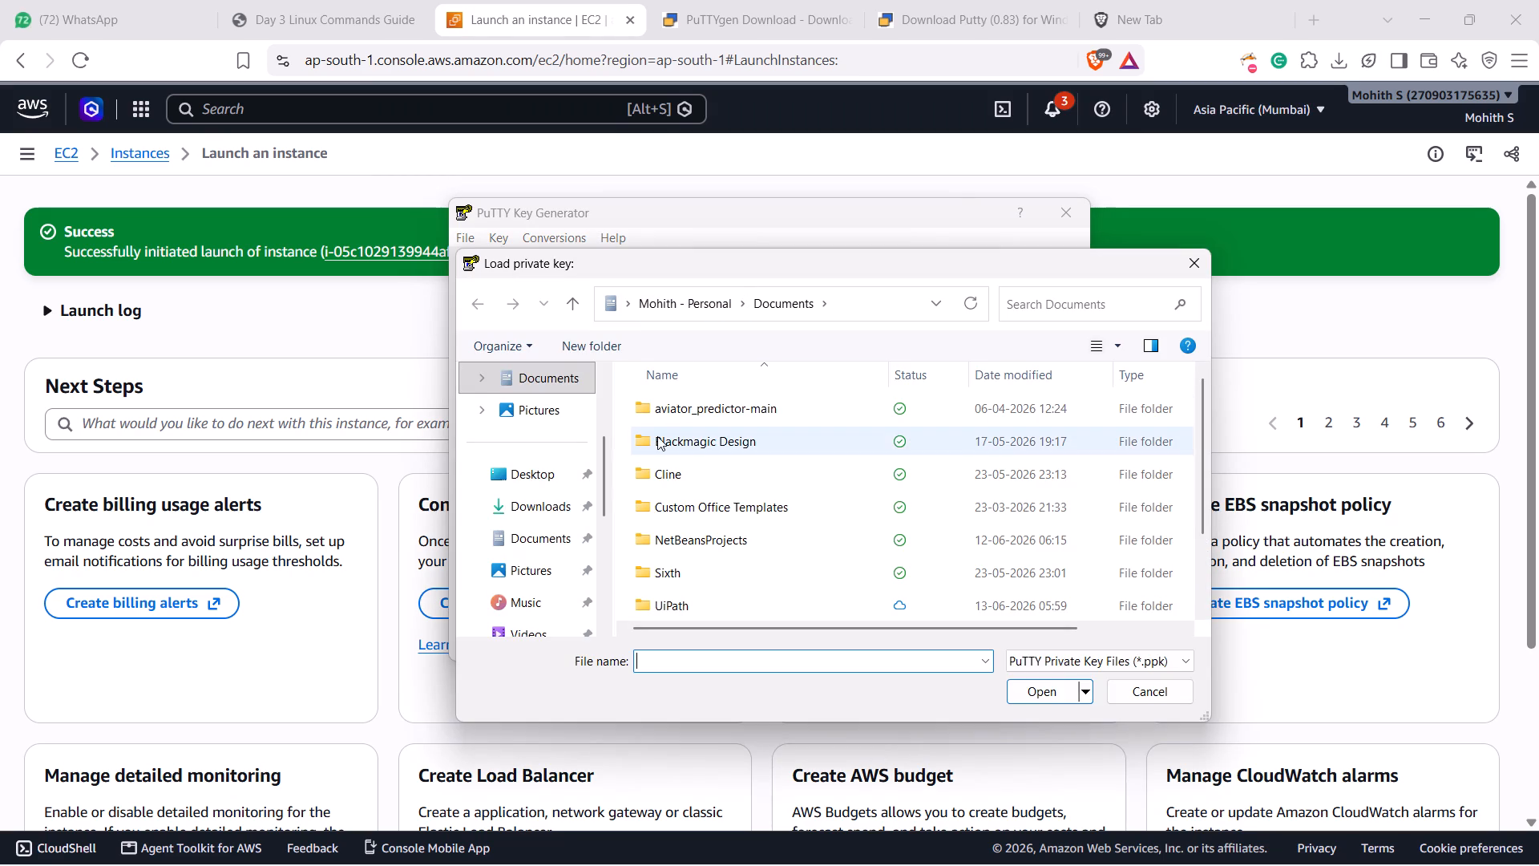
Look through the Downloads, Desktop and Home folders for the linux key file.
left_click(543, 507)
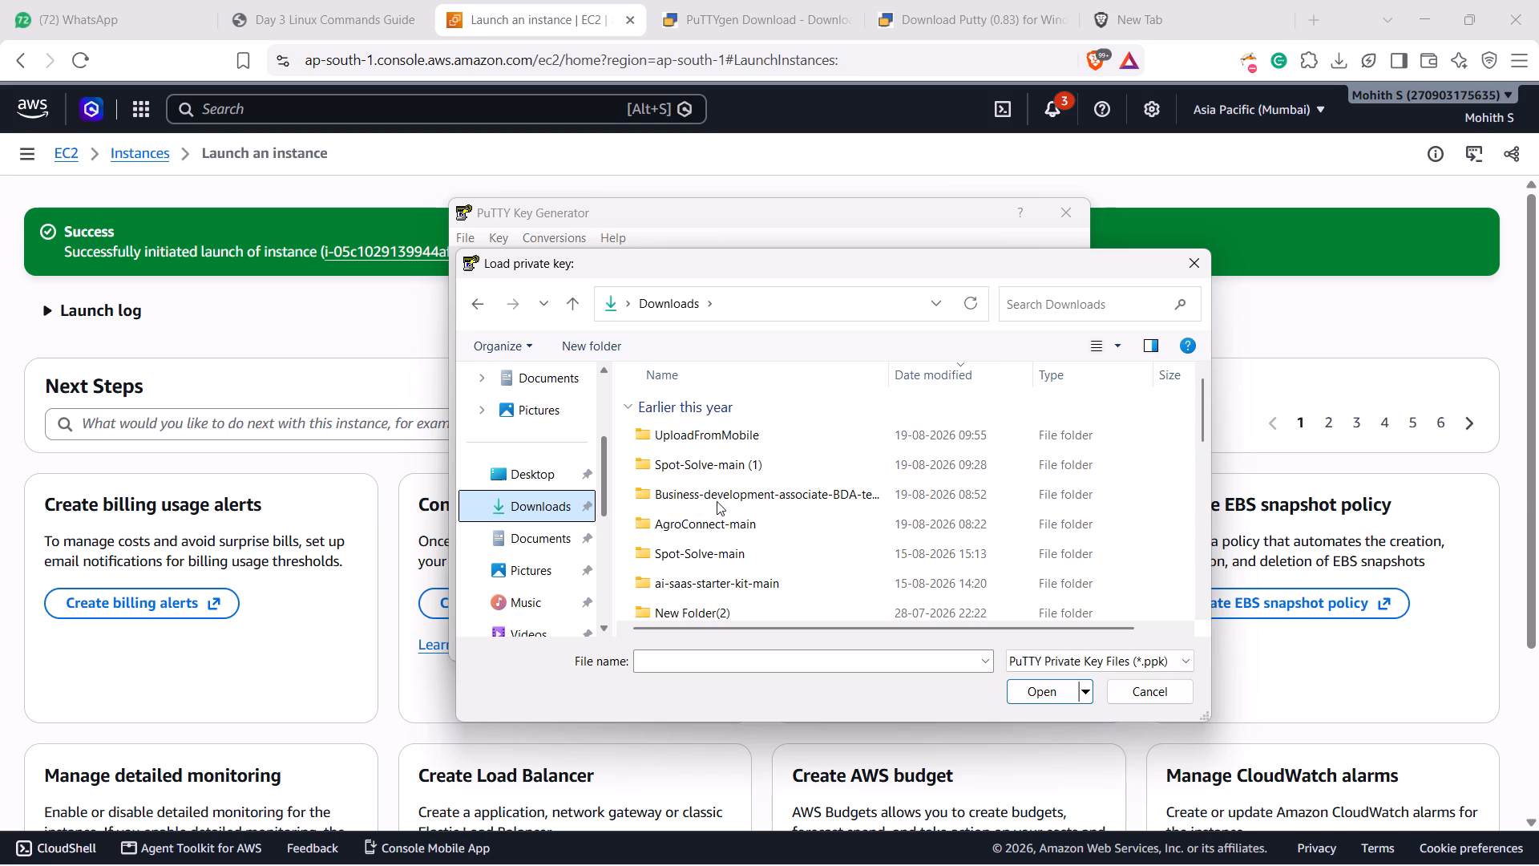
scroll(767, 540, "up", 18)
scroll(767, 540, "up", 5)
scroll(767, 540, "down", 8)
scroll(767, 540, "up", 6)
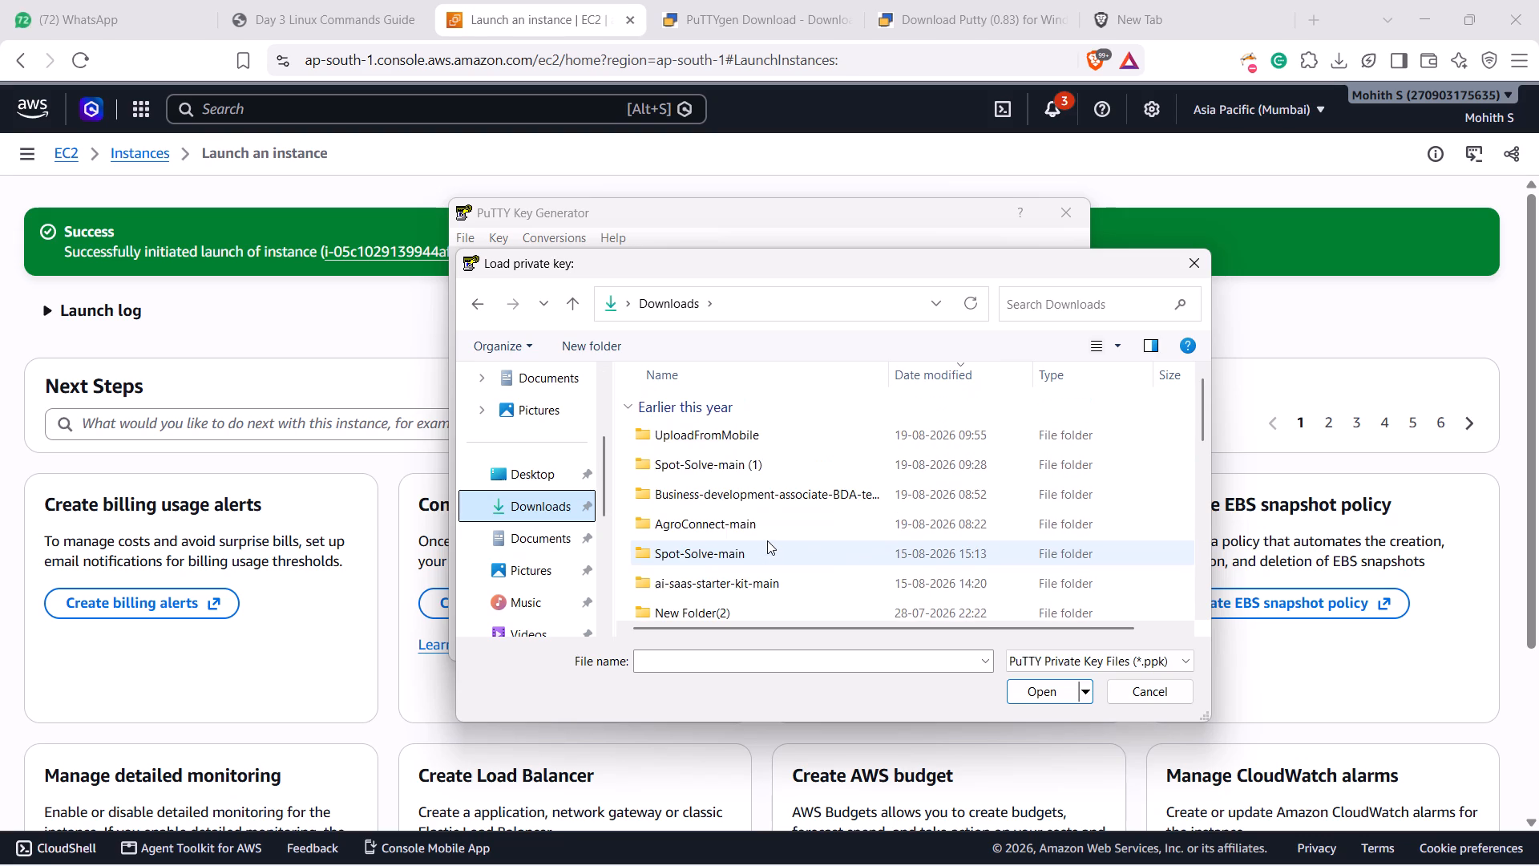
scroll(767, 540, "up", 8)
scroll(683, 465, "up", 7)
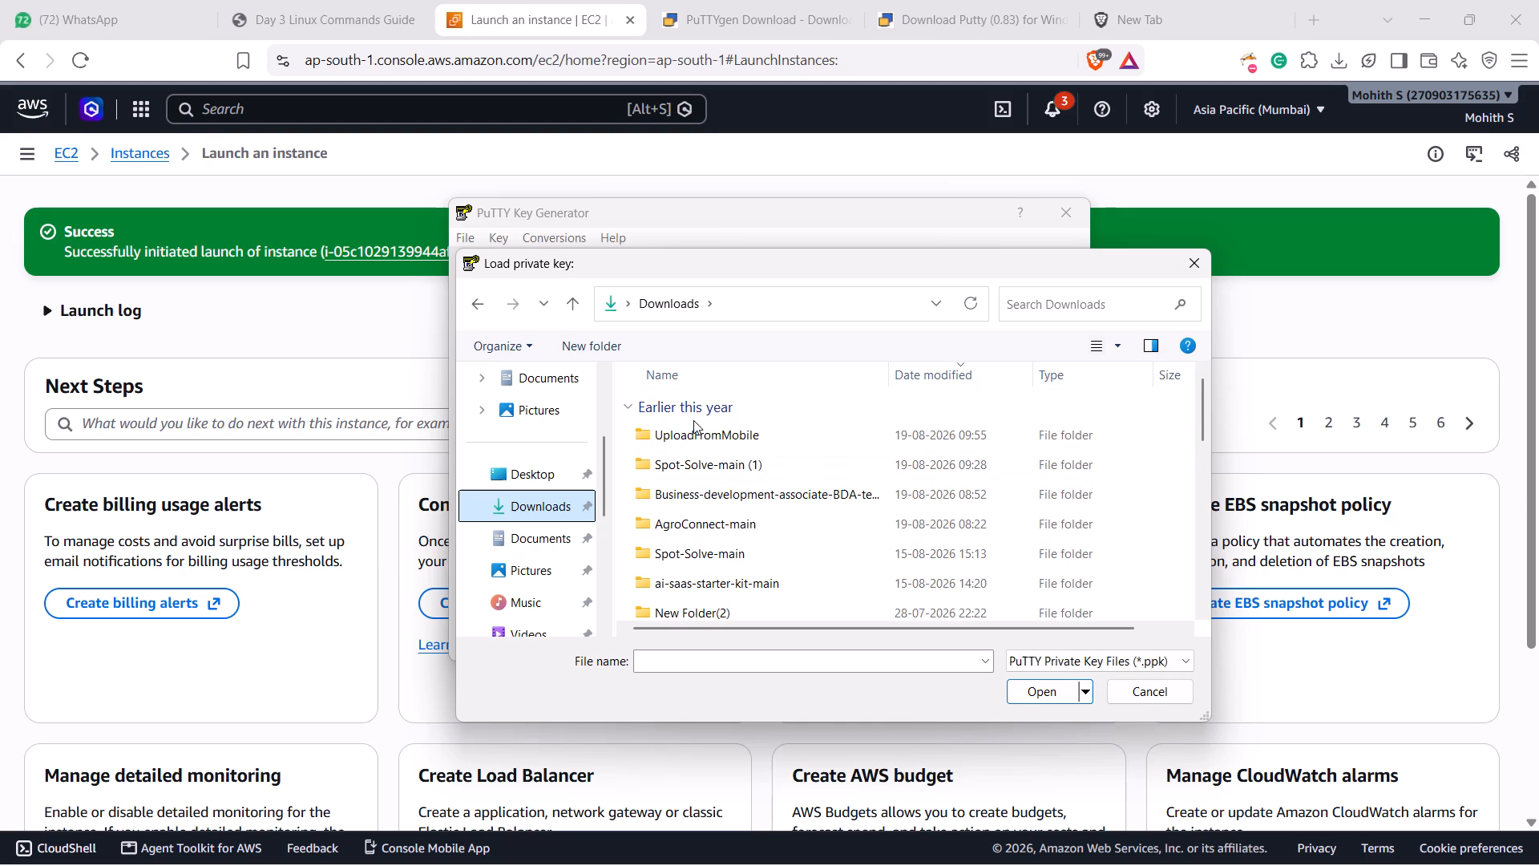
left_click(498, 487)
scroll(516, 472, "up", 3)
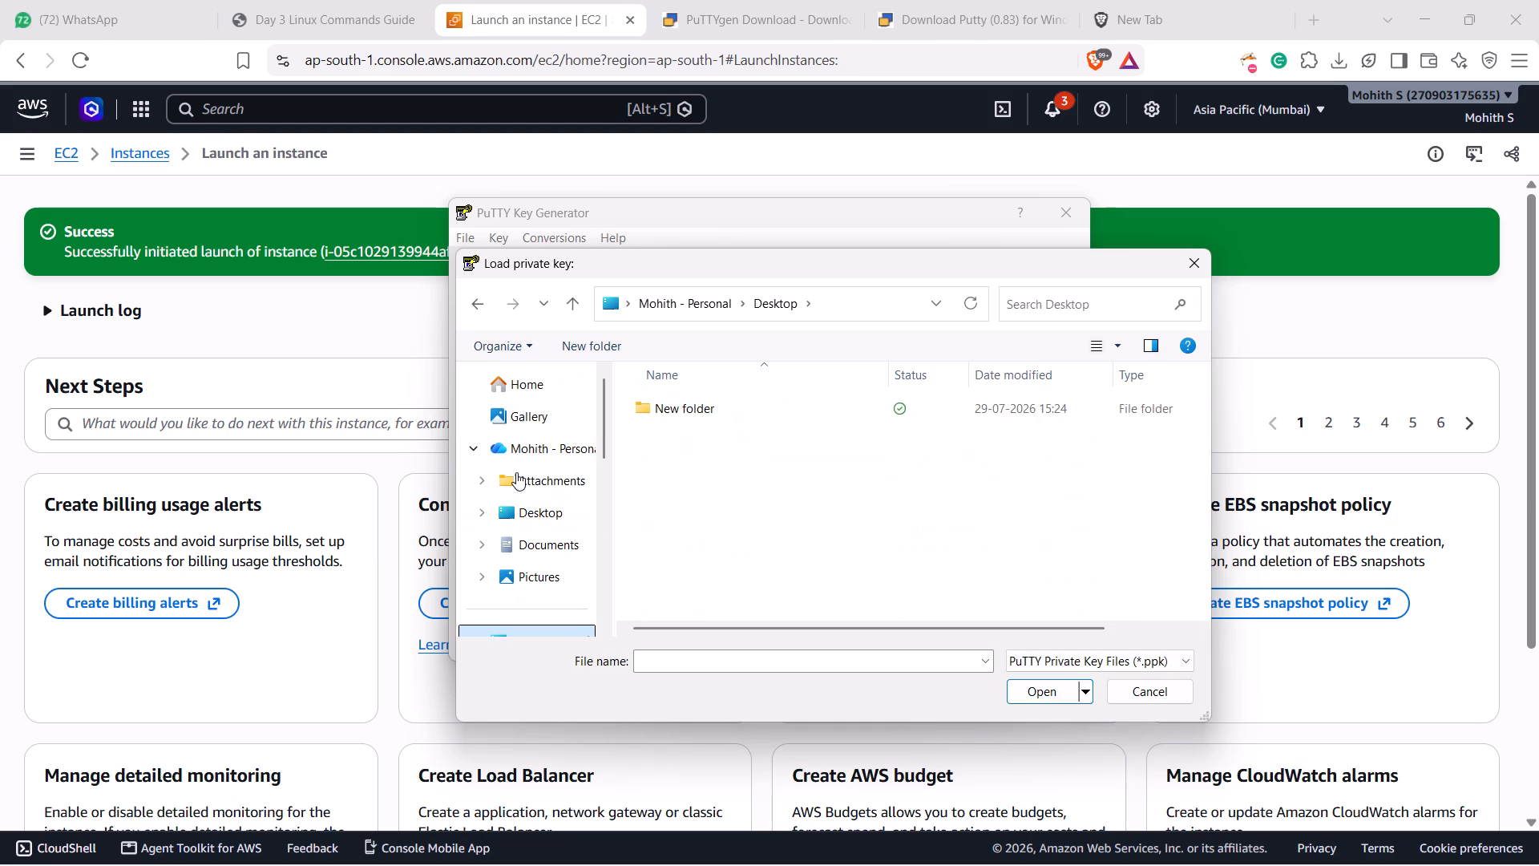
left_click(551, 378)
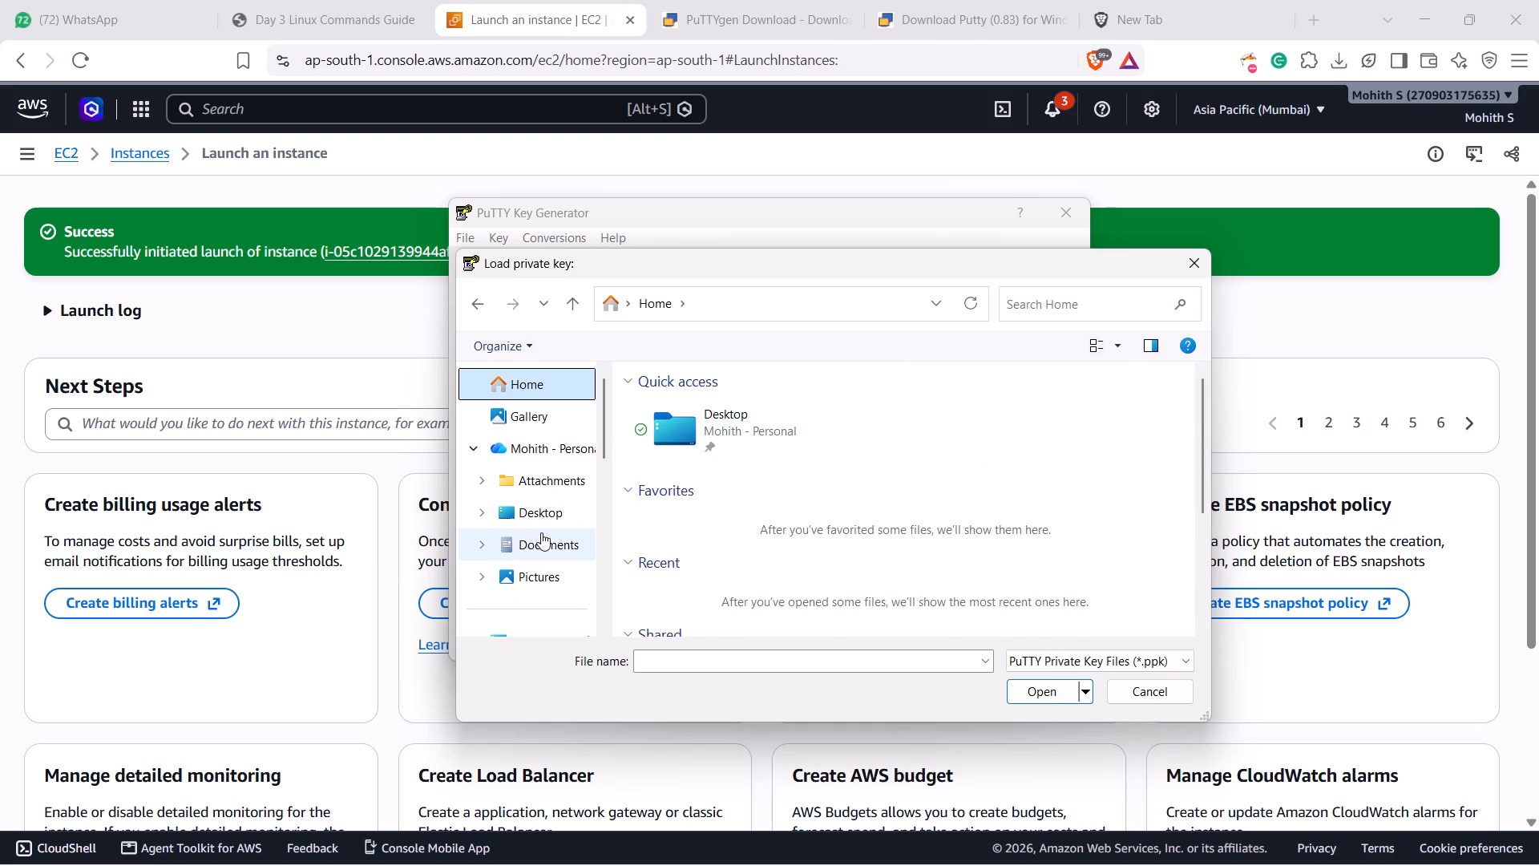
Search the Home location for linux and examine the results for the key file.
left_click(1107, 301)
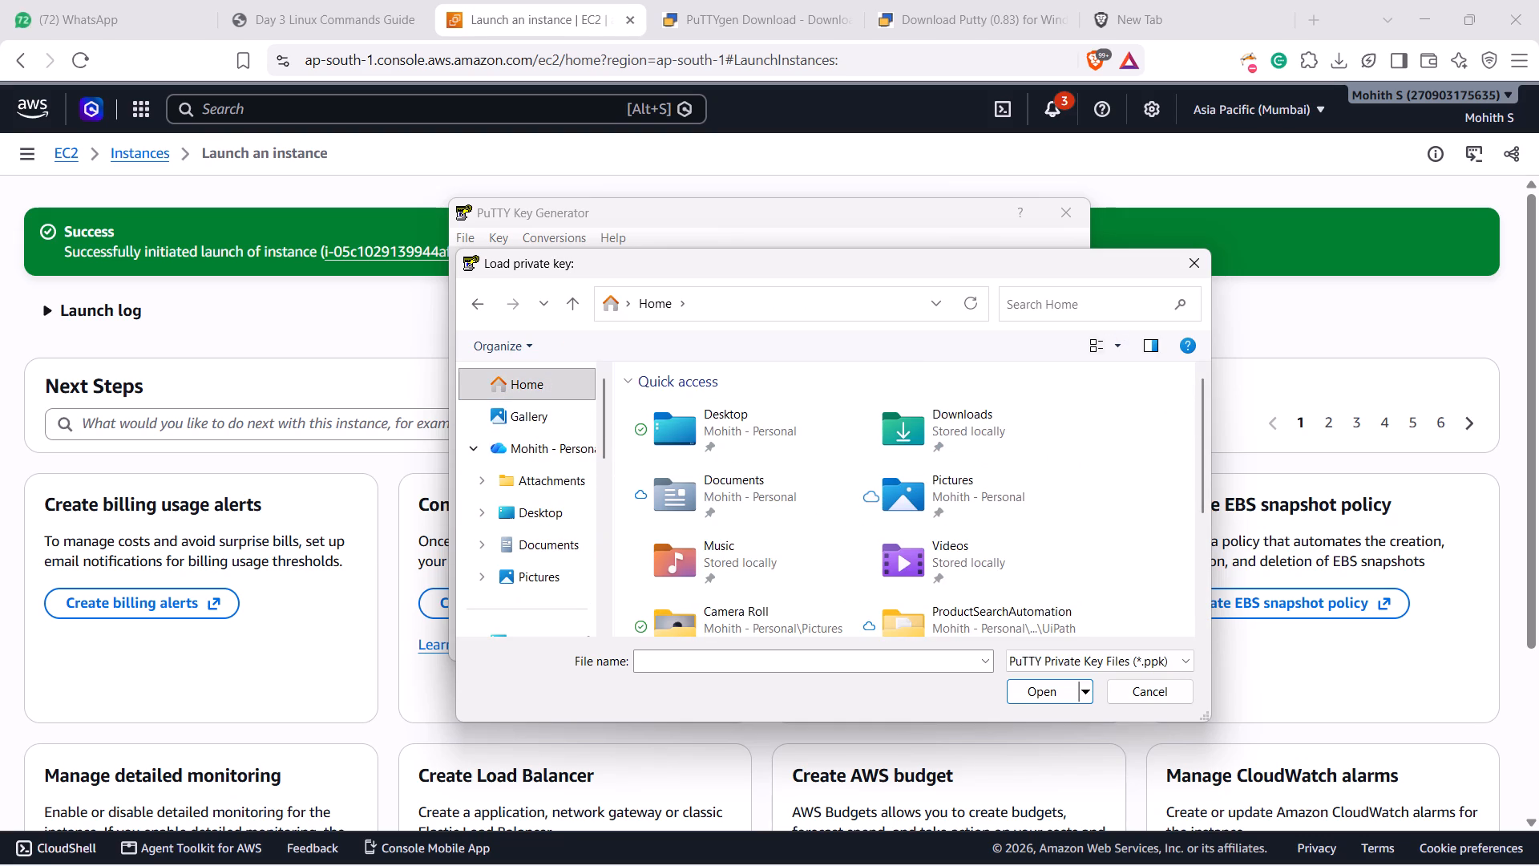
type("linu")
key("x")
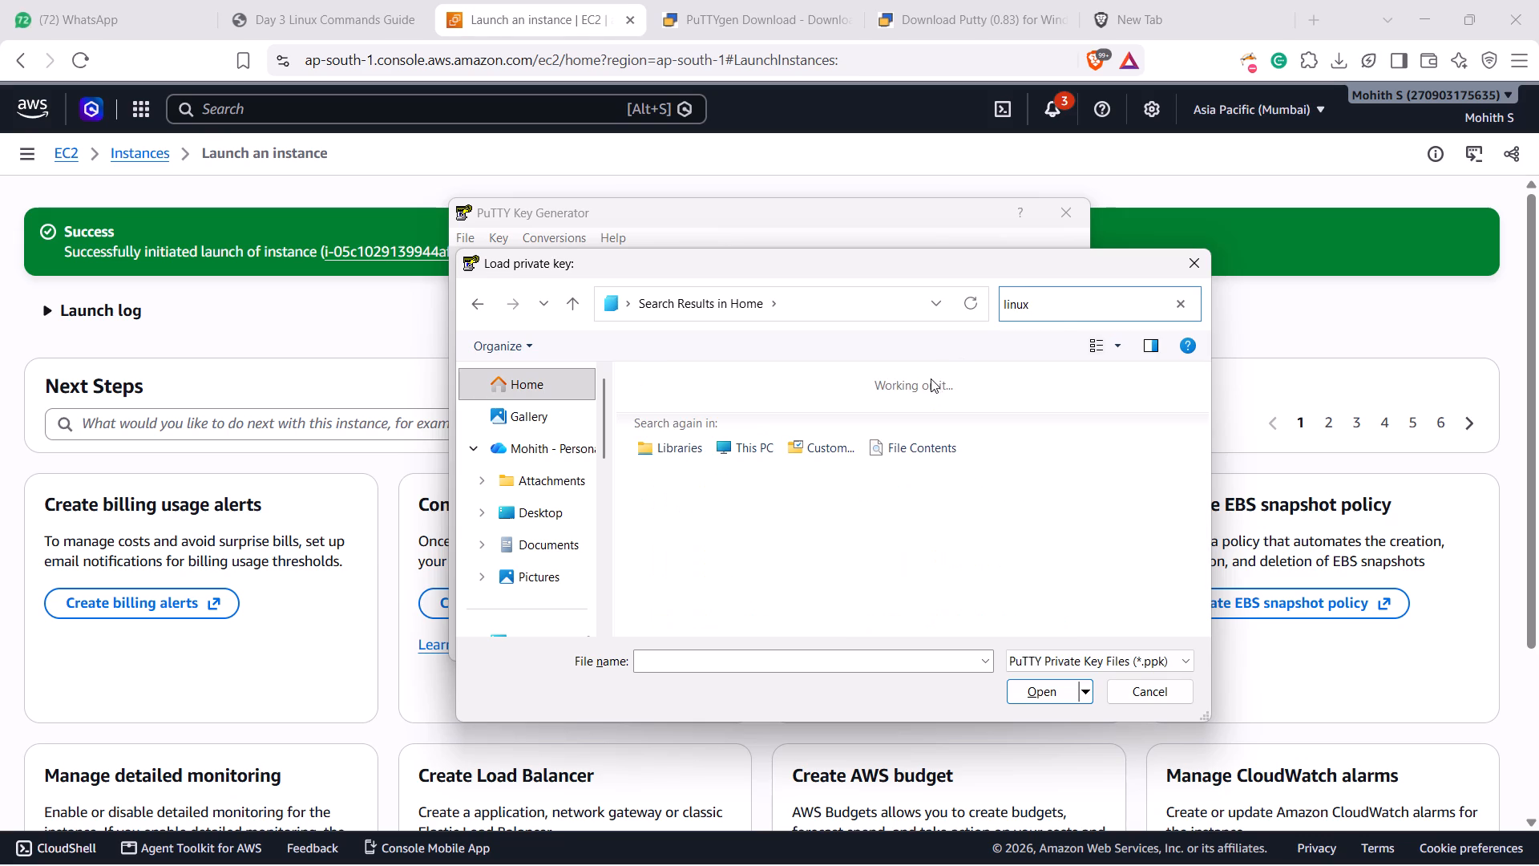
scroll(776, 536, "up", 1)
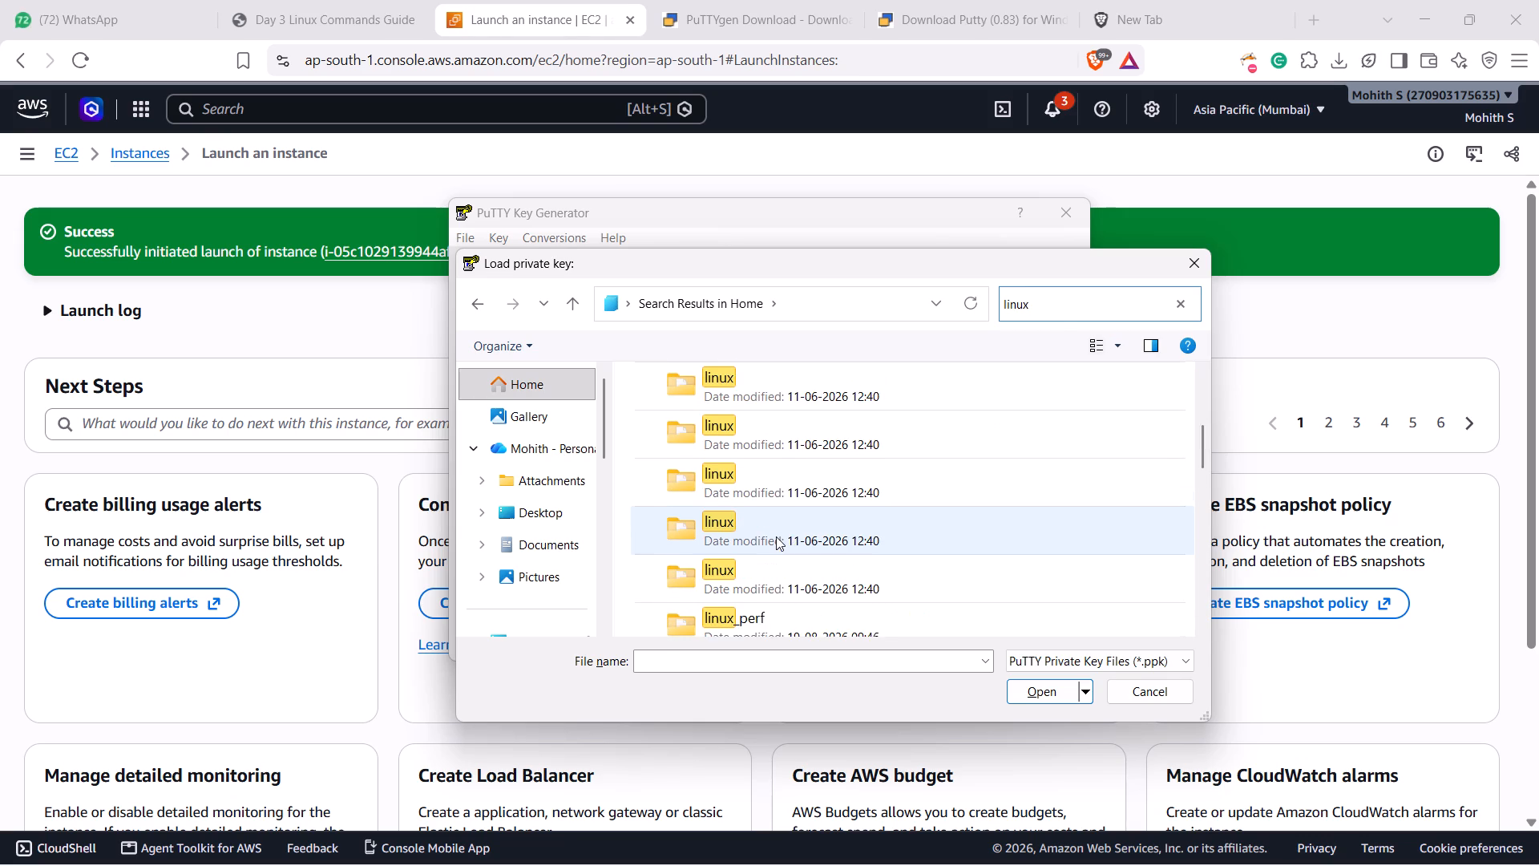
scroll(776, 536, "up", 1)
scroll(789, 640, "down", 1)
scroll(812, 520, "down", 1)
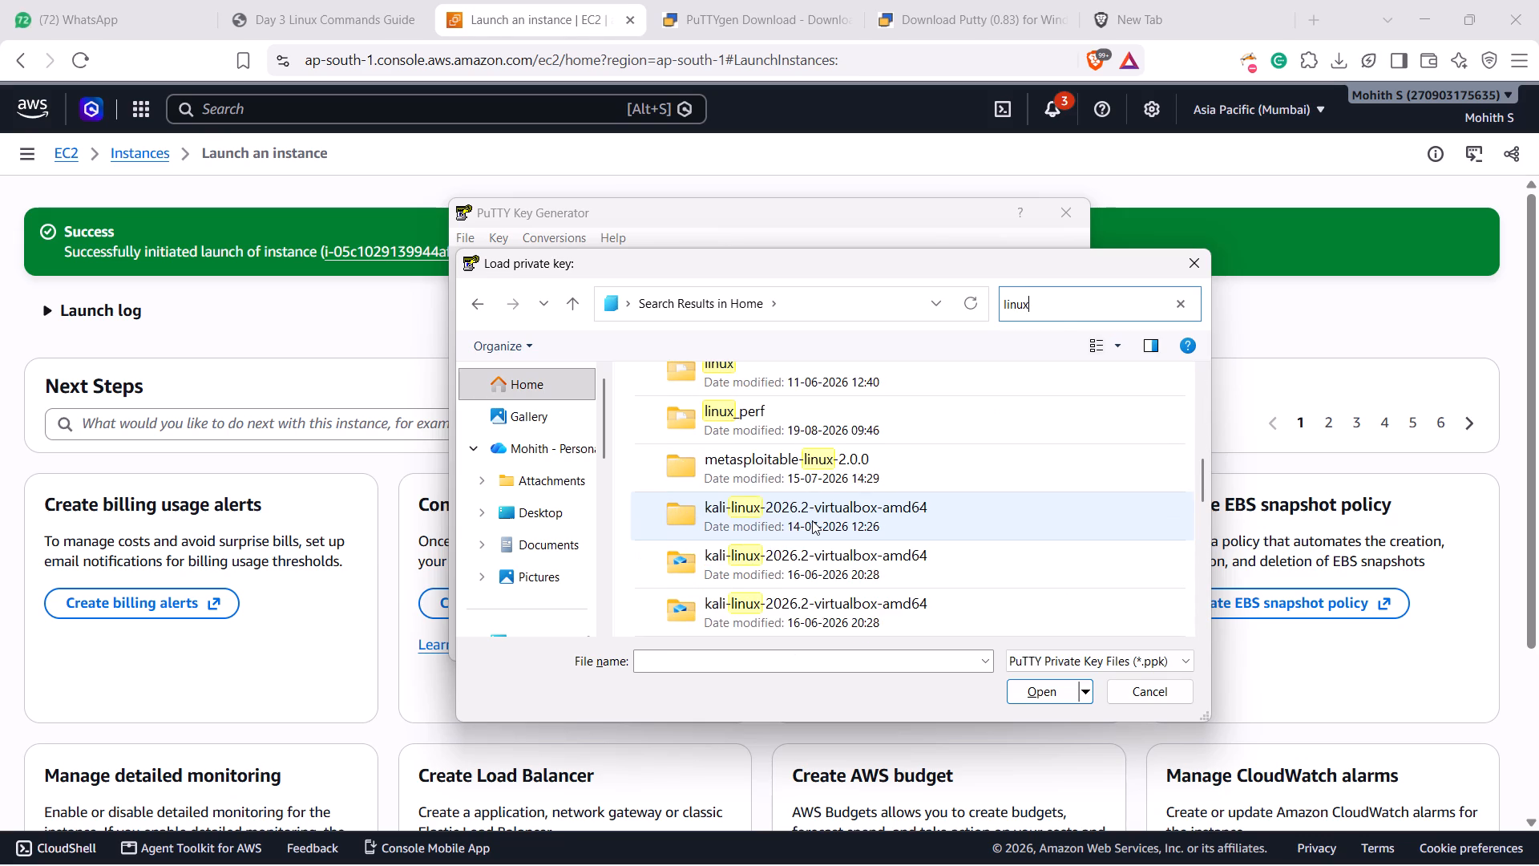
scroll(812, 520, "down", 3)
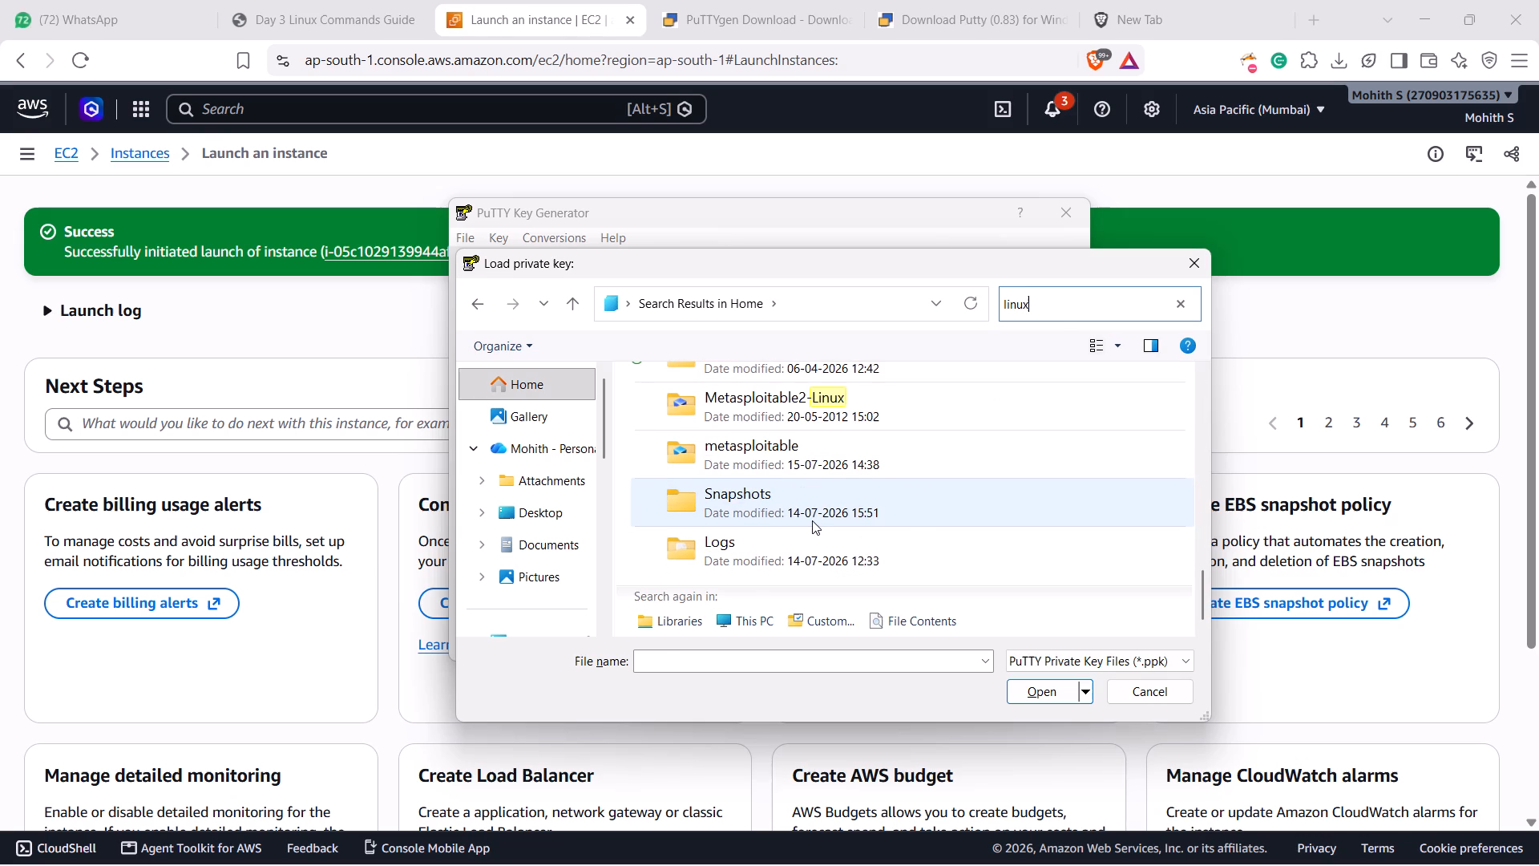
scroll(812, 520, "up", 1)
scroll(812, 520, "down", 1)
scroll(812, 520, "up", 1)
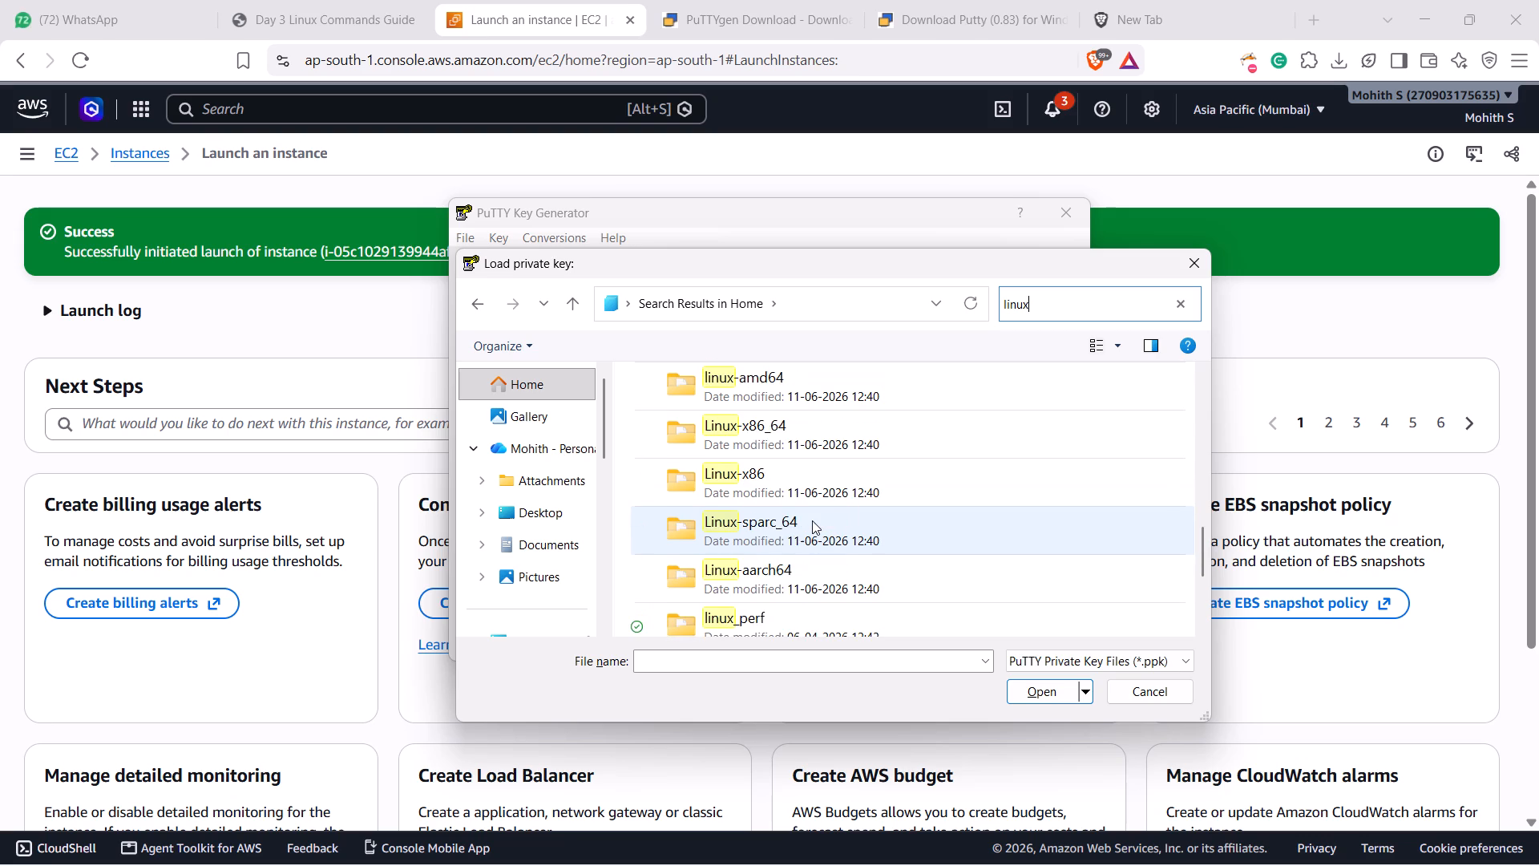
scroll(812, 520, "down", 3)
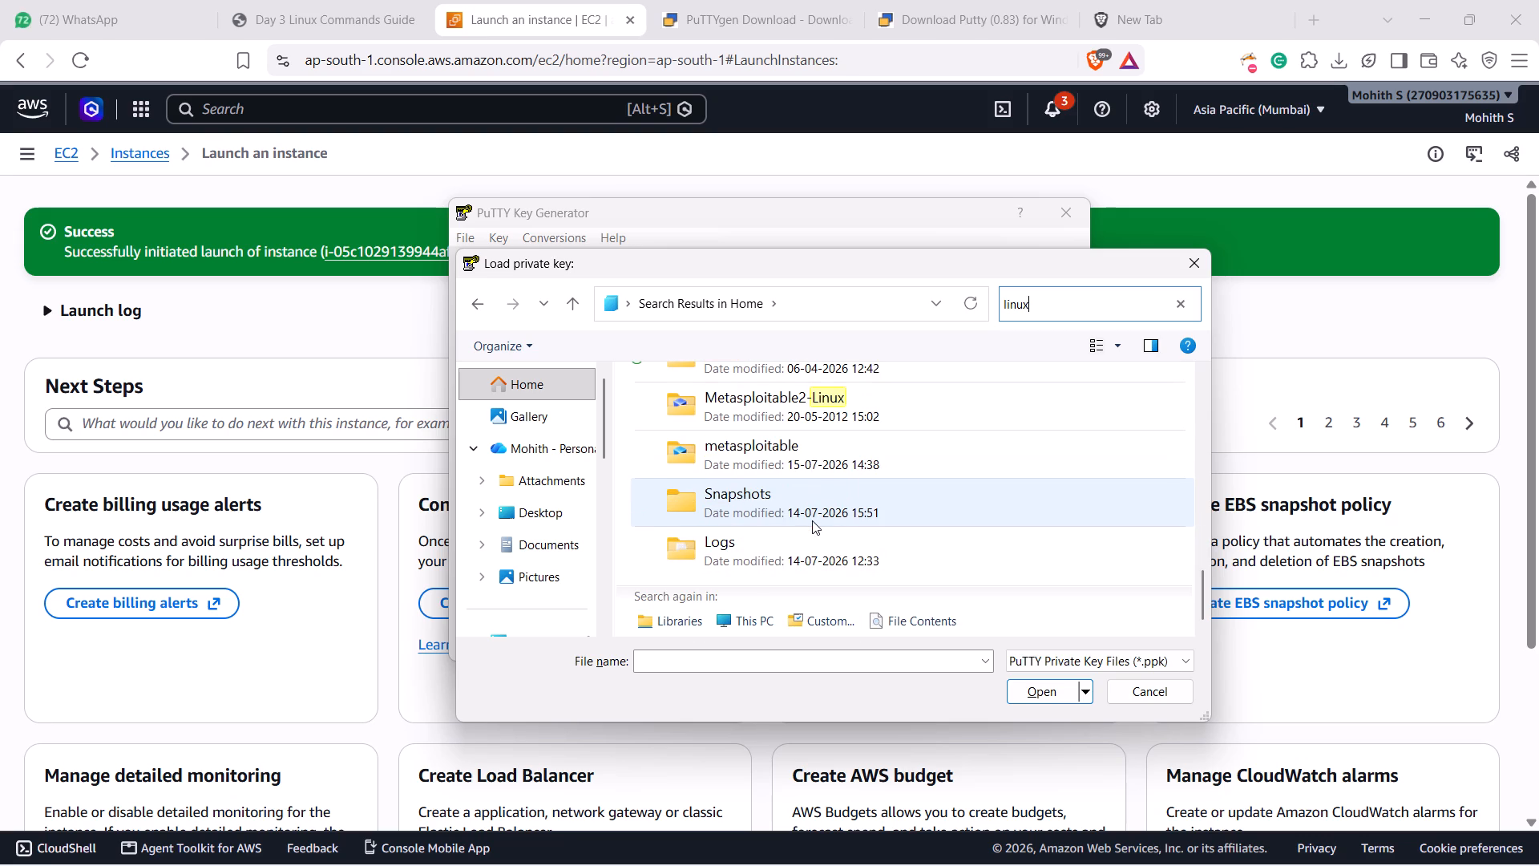
scroll(812, 520, "up", 6)
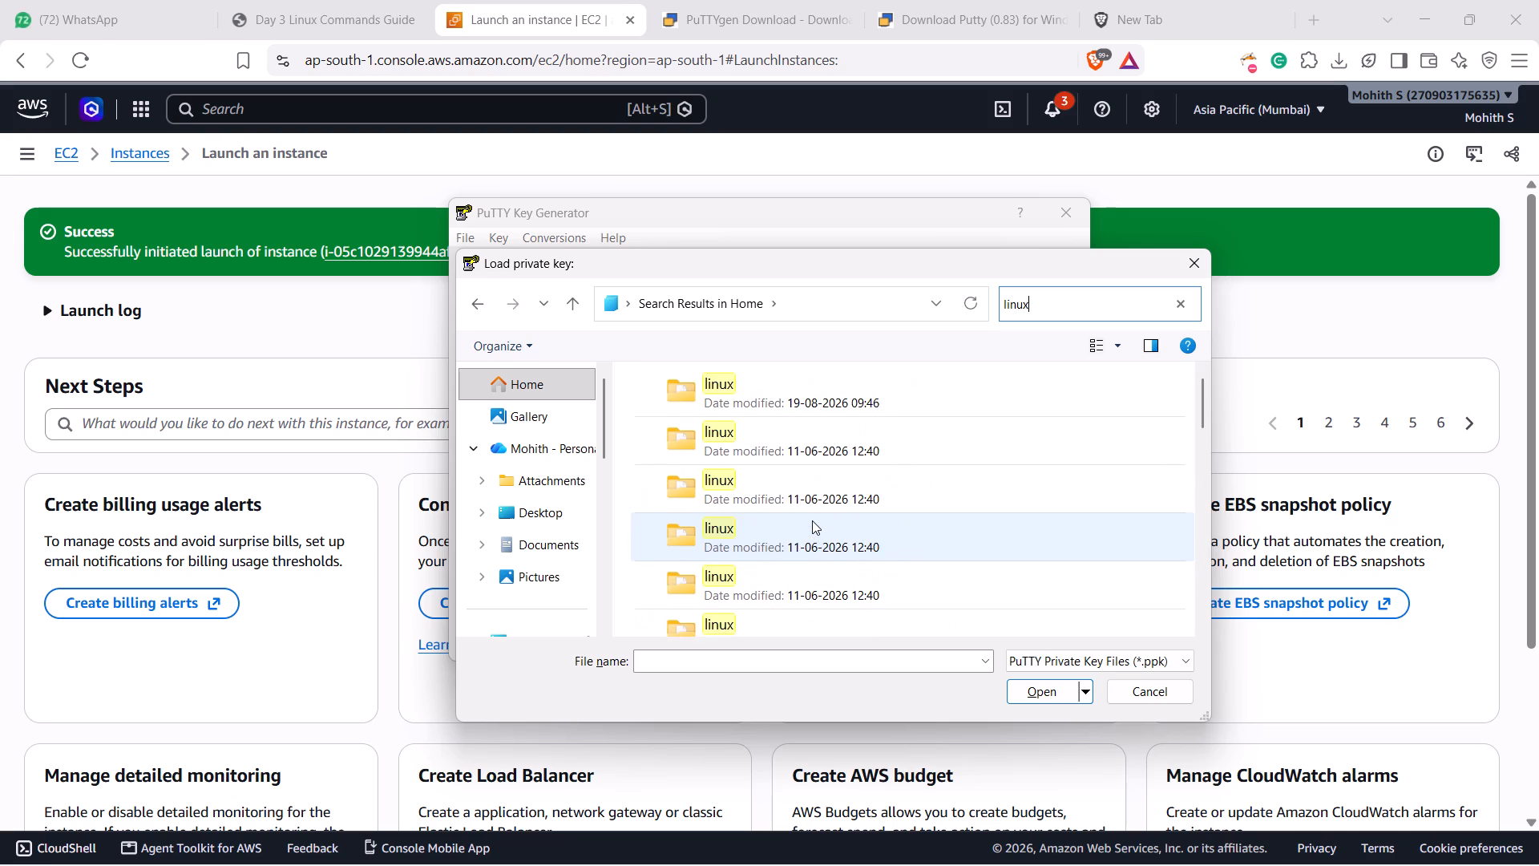
scroll(812, 520, "up", 1)
scroll(812, 520, "down", 7)
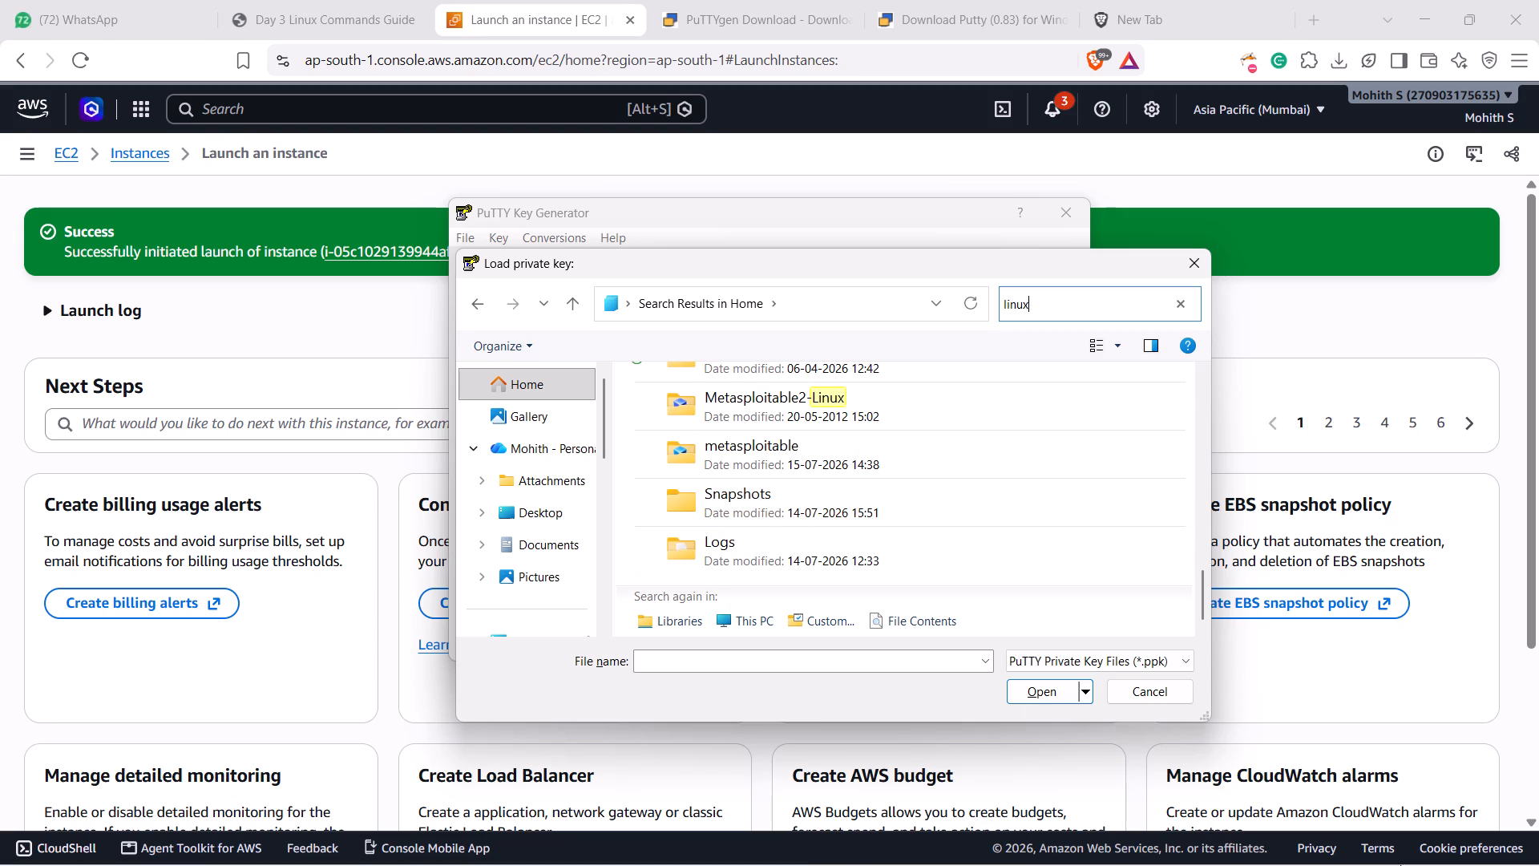
scroll(979, 505, "up", 6)
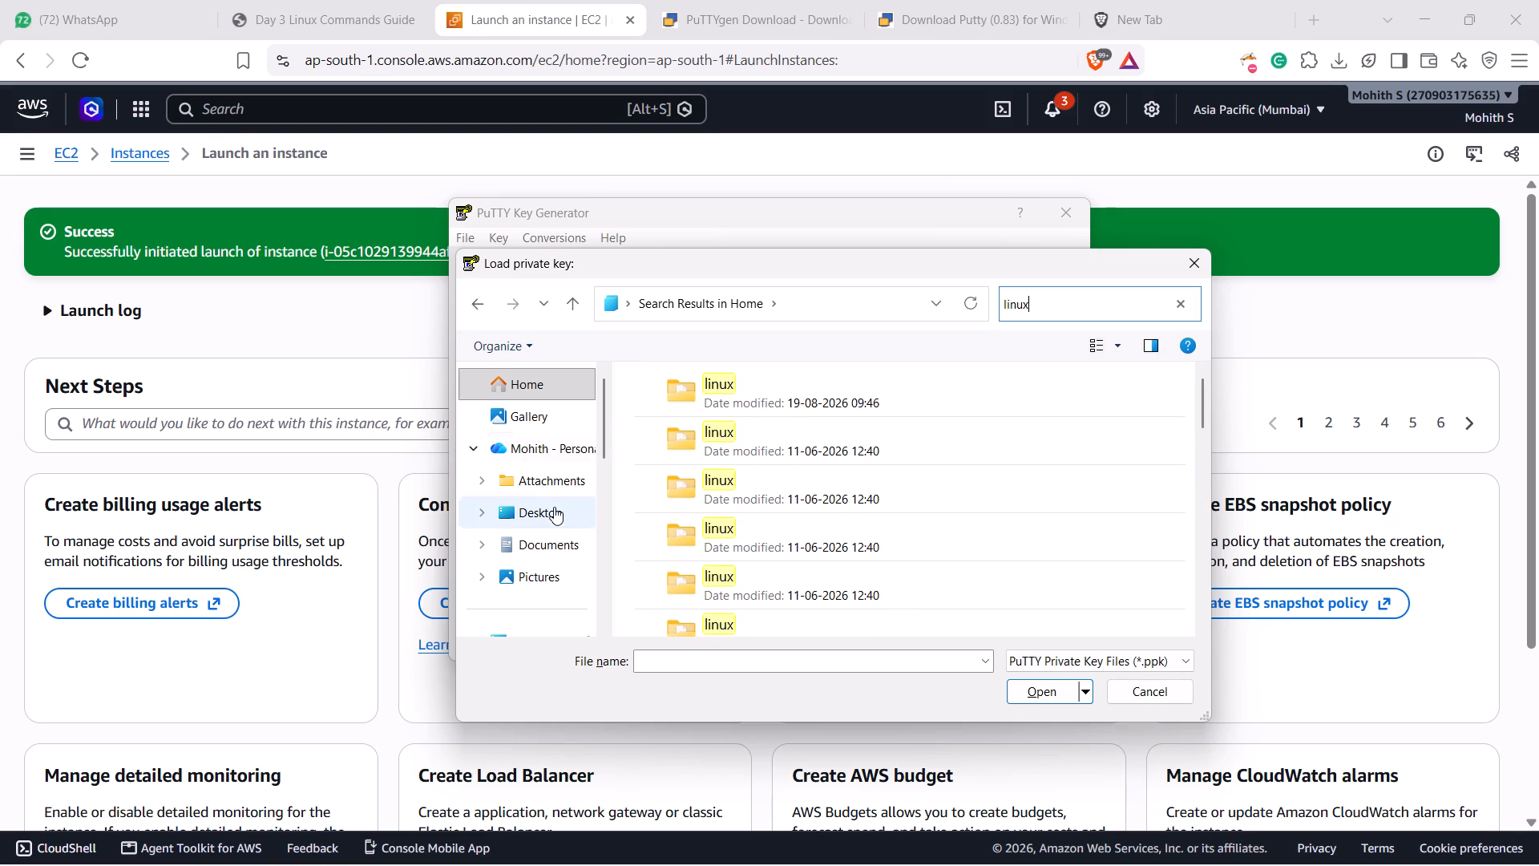
Load the linux.pem key from the Downloads folder into PuTTYgen, with all file types shown.
scroll(523, 583, "down", 1)
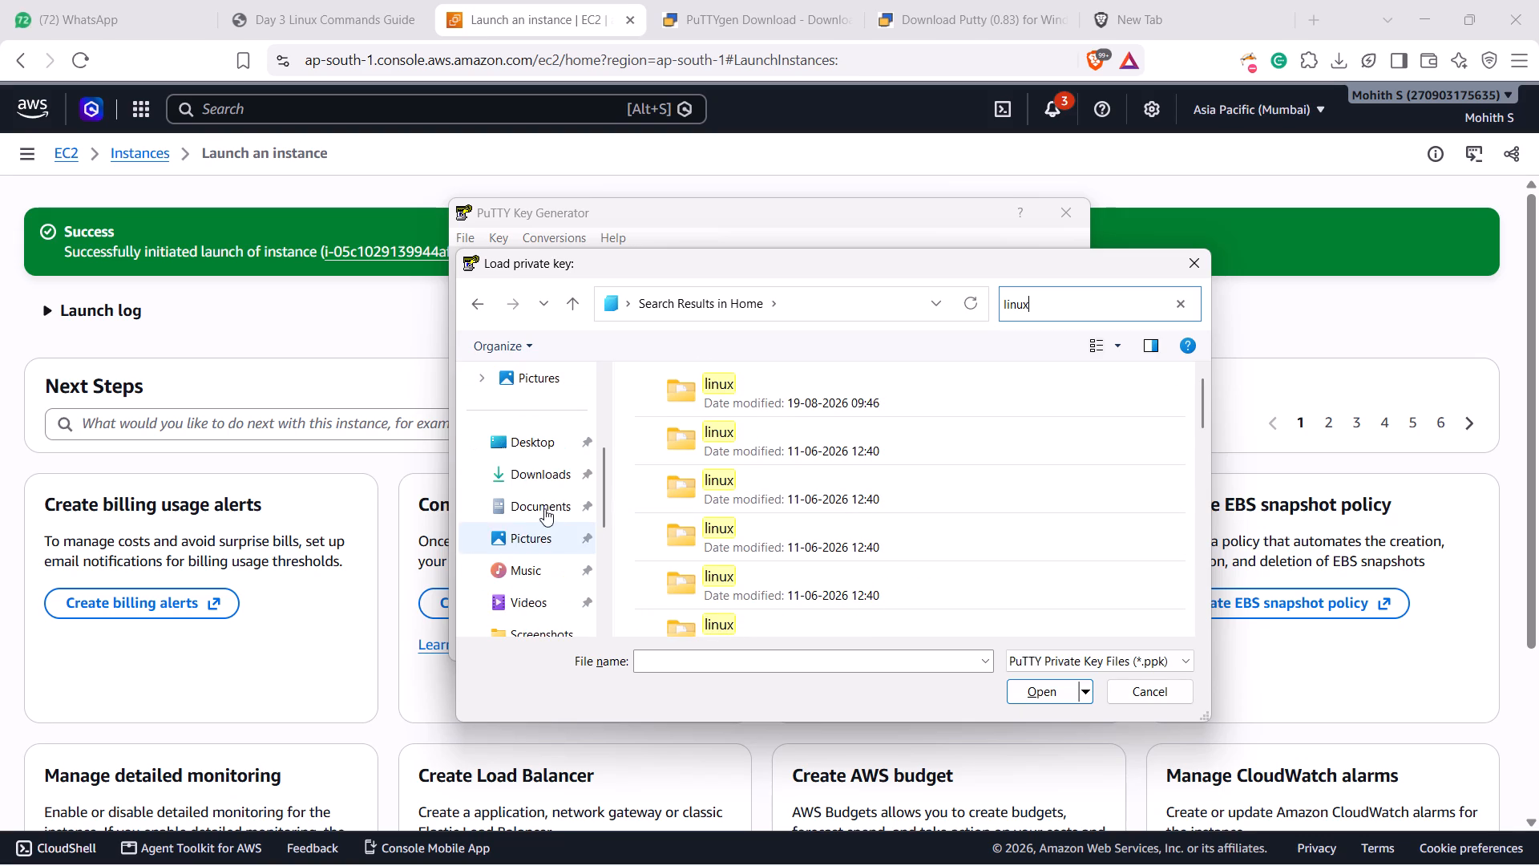
left_click(551, 481)
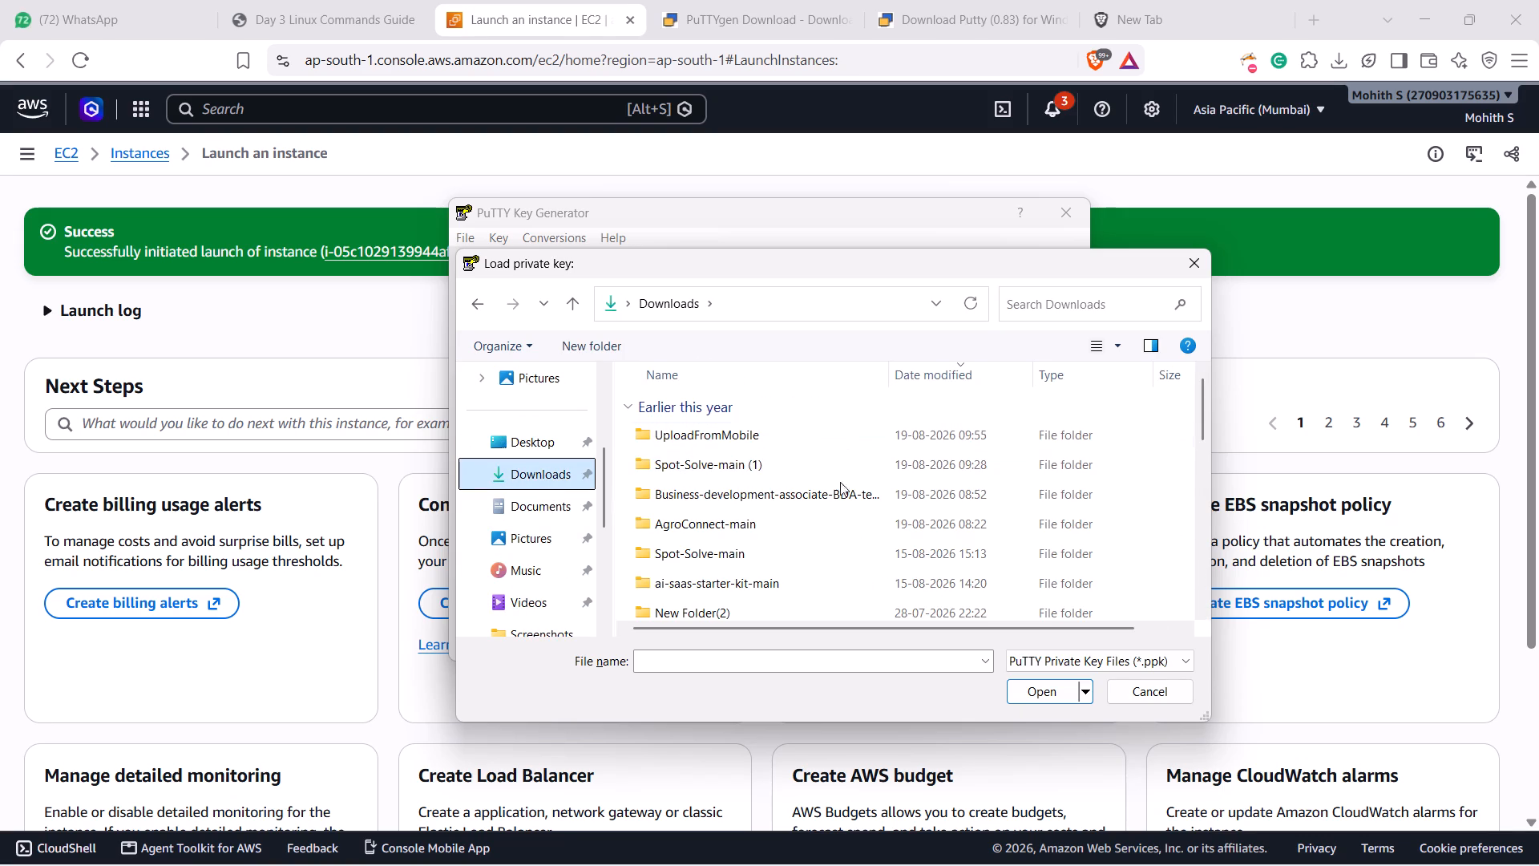
scroll(802, 556, "down", 2)
scroll(802, 556, "up", 4)
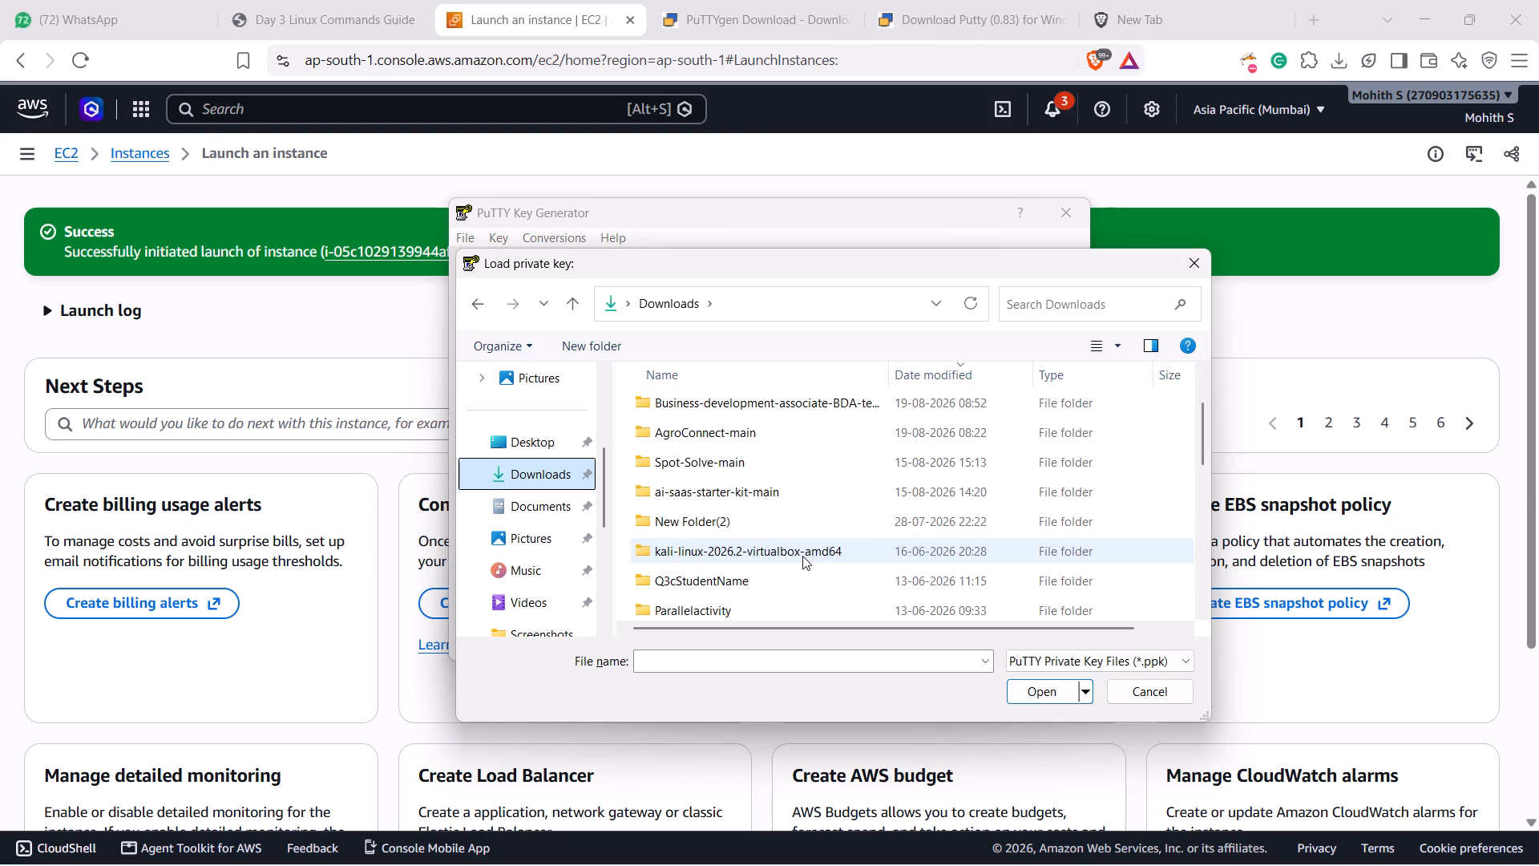
scroll(802, 556, "up", 9)
left_click(1056, 663)
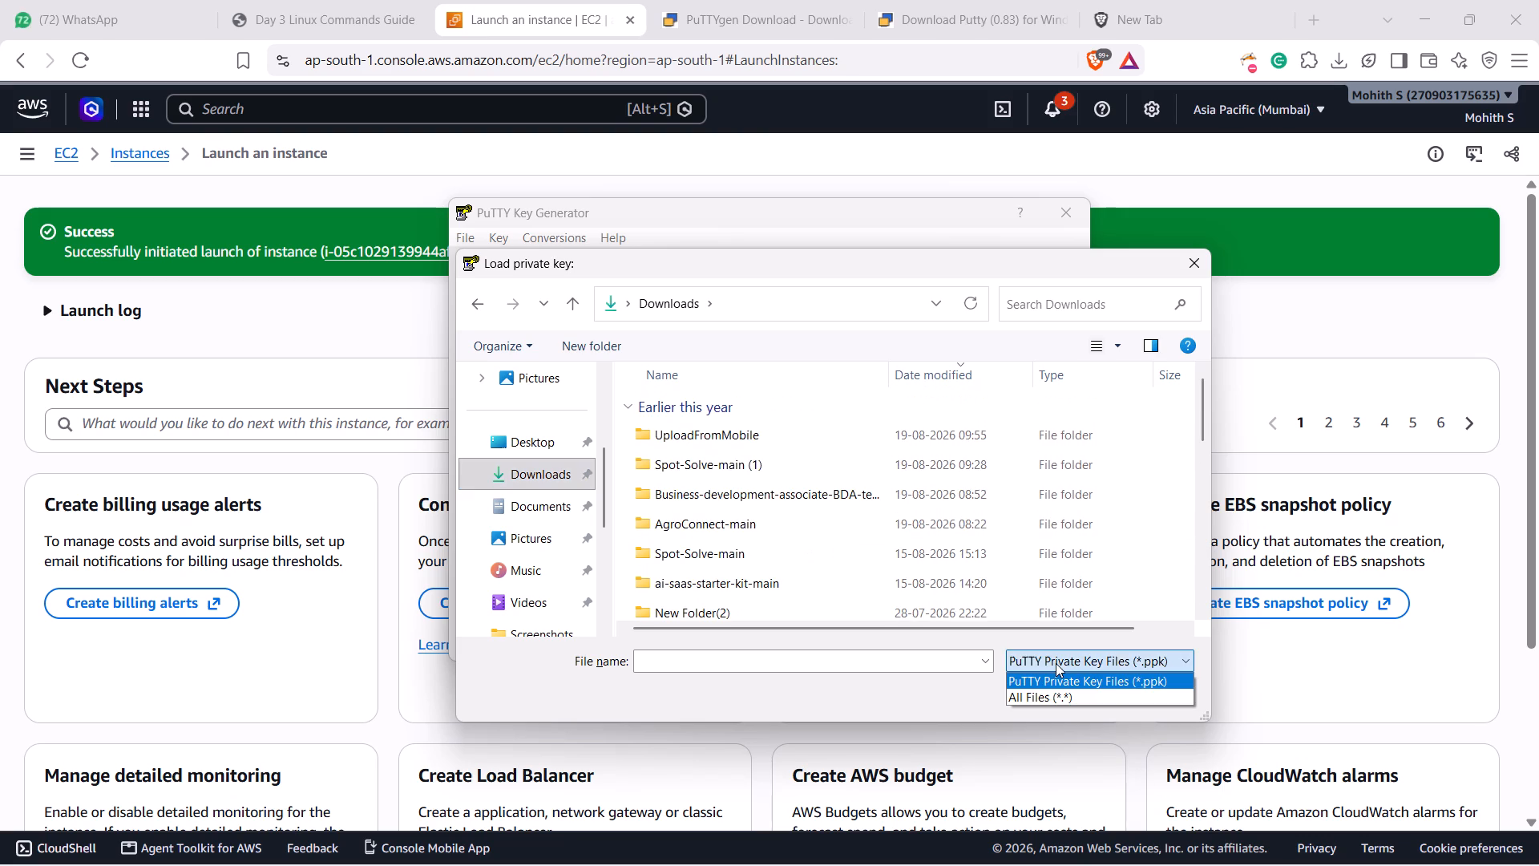
left_click(1044, 689)
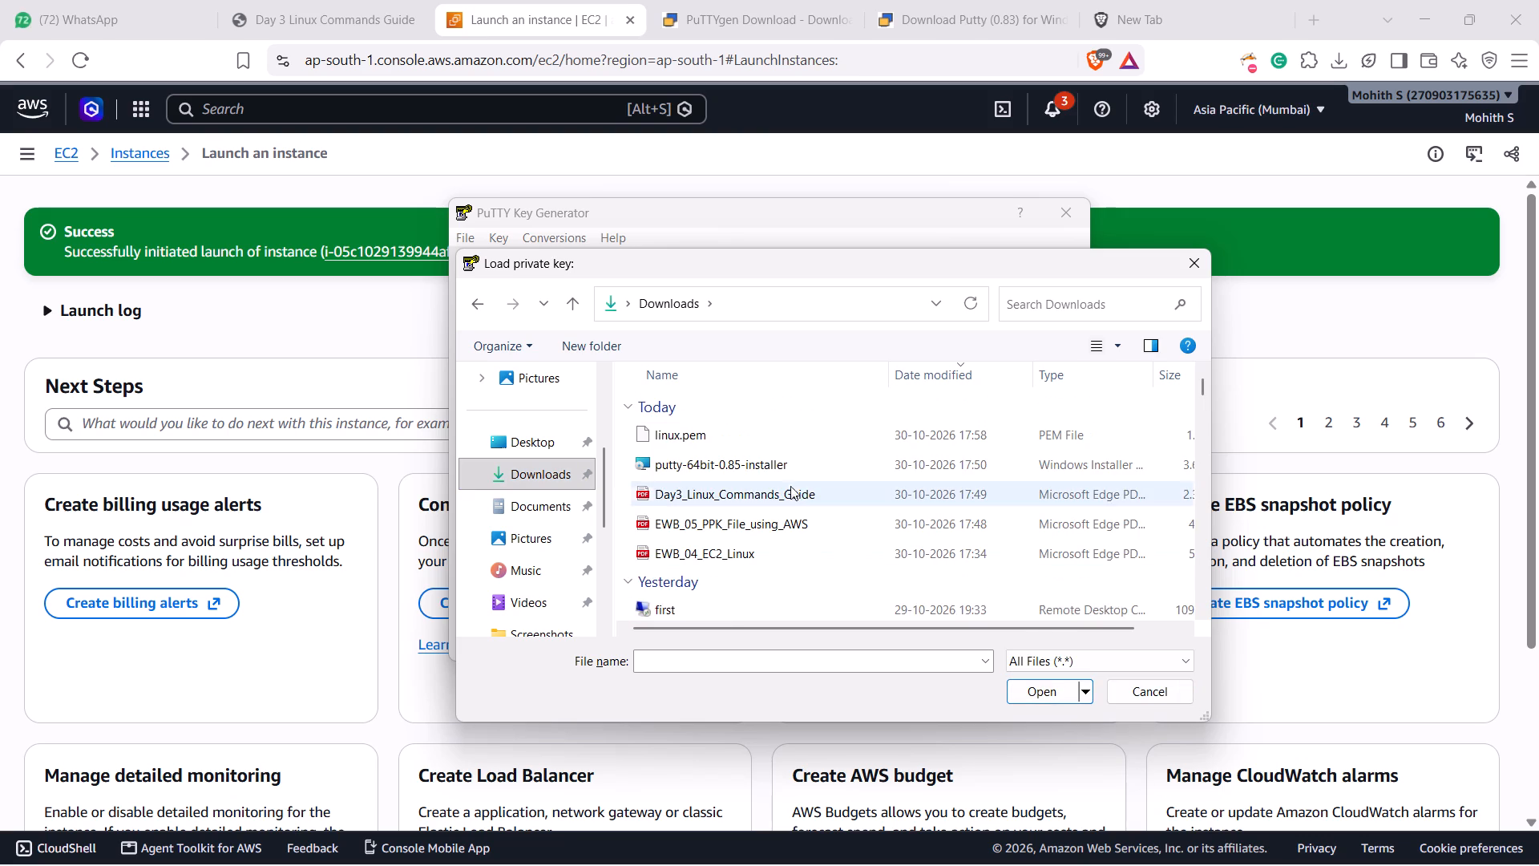
left_click(776, 436)
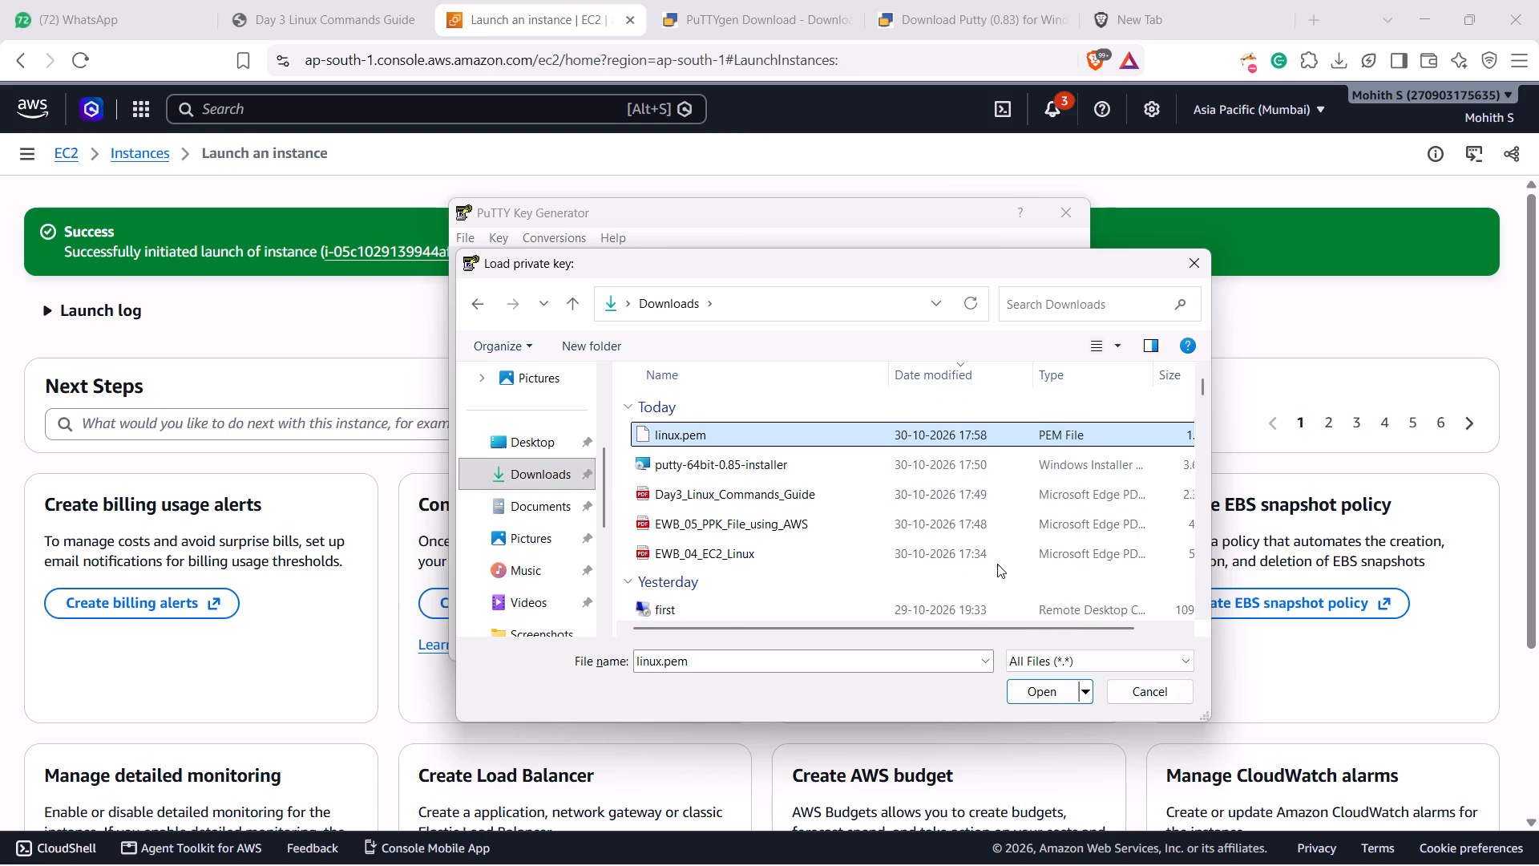
left_click(1030, 679)
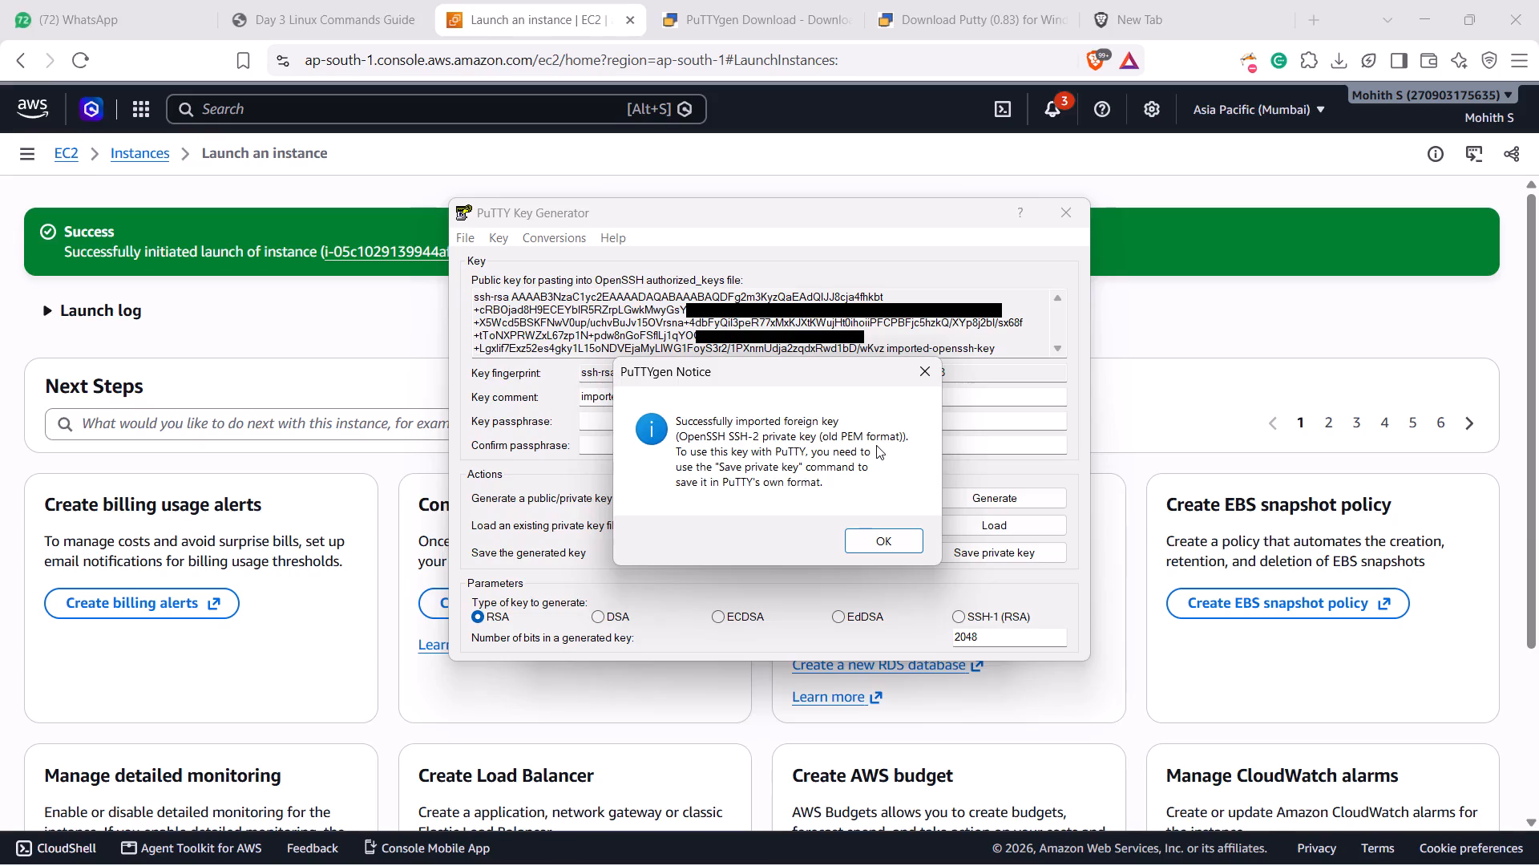
left_click(879, 531)
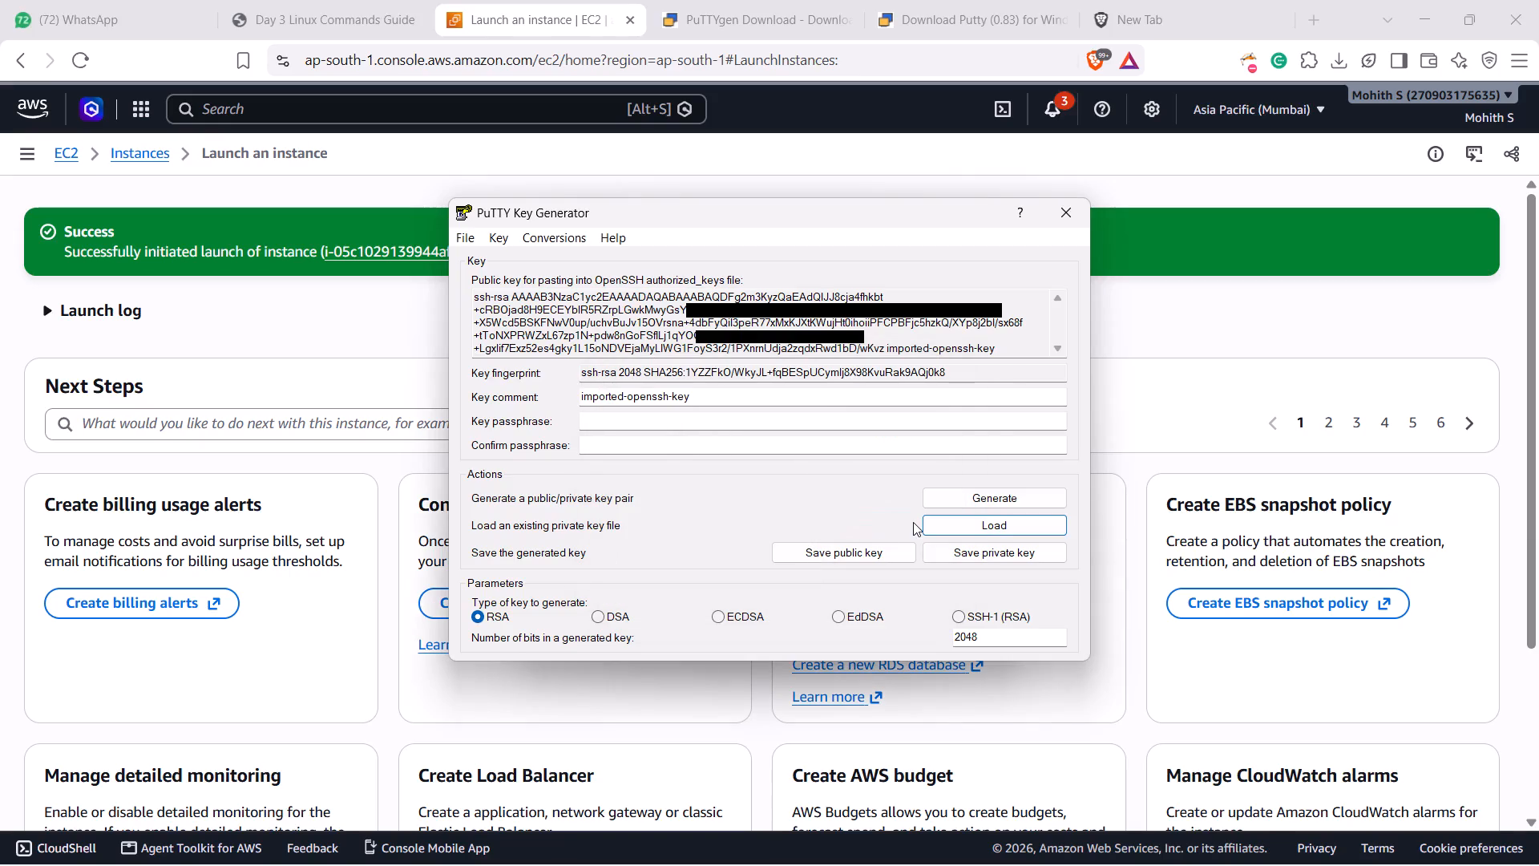
Save the private key without a passphrase as linux1 in Downloads, in PuTTY Private Key format.
left_click(1001, 551)
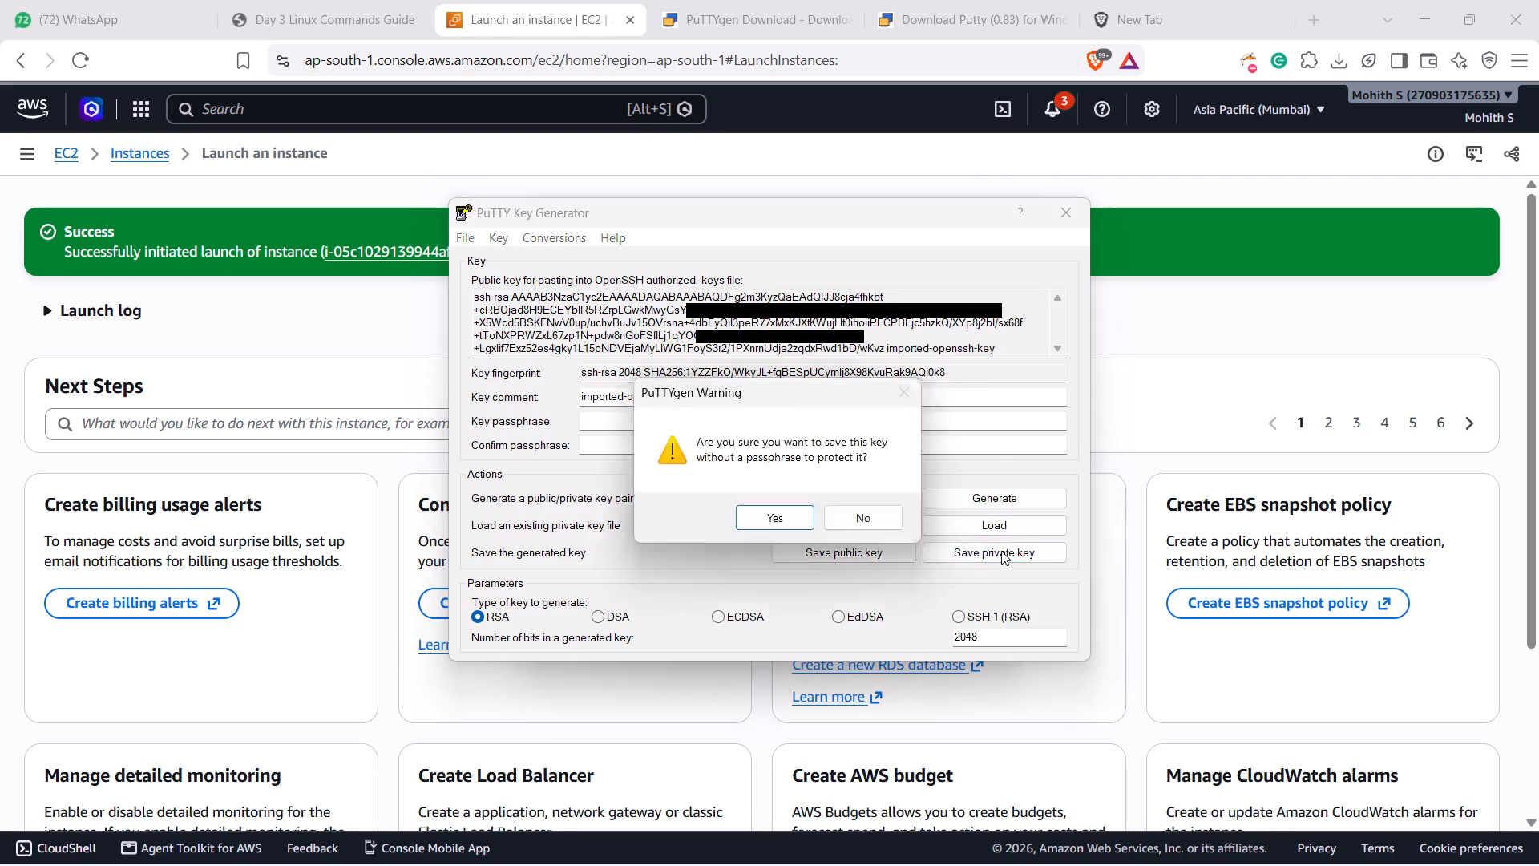
left_click(782, 512)
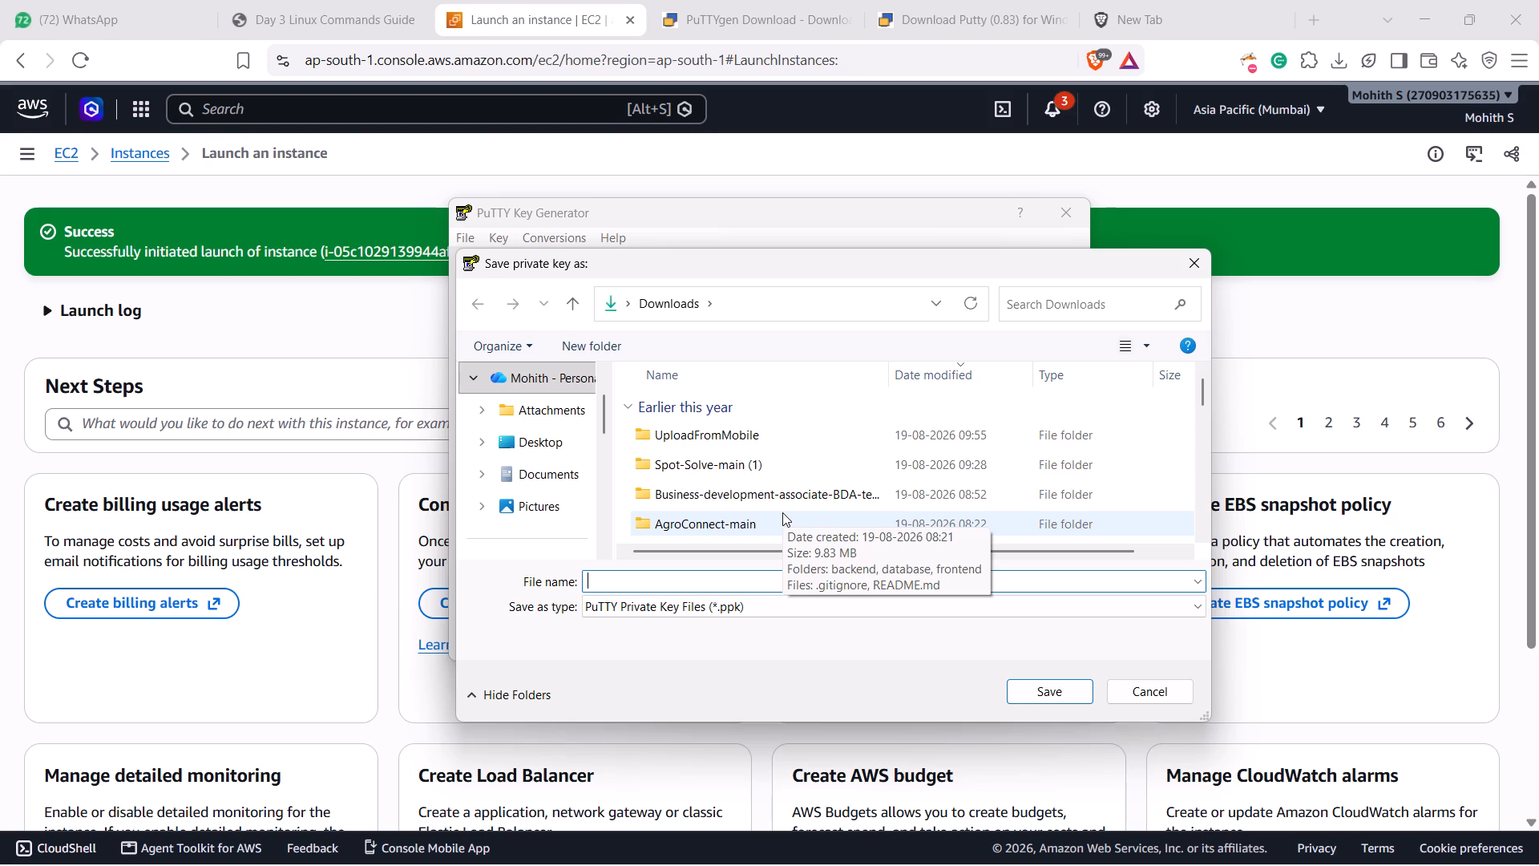
scroll(517, 472, "down", 1)
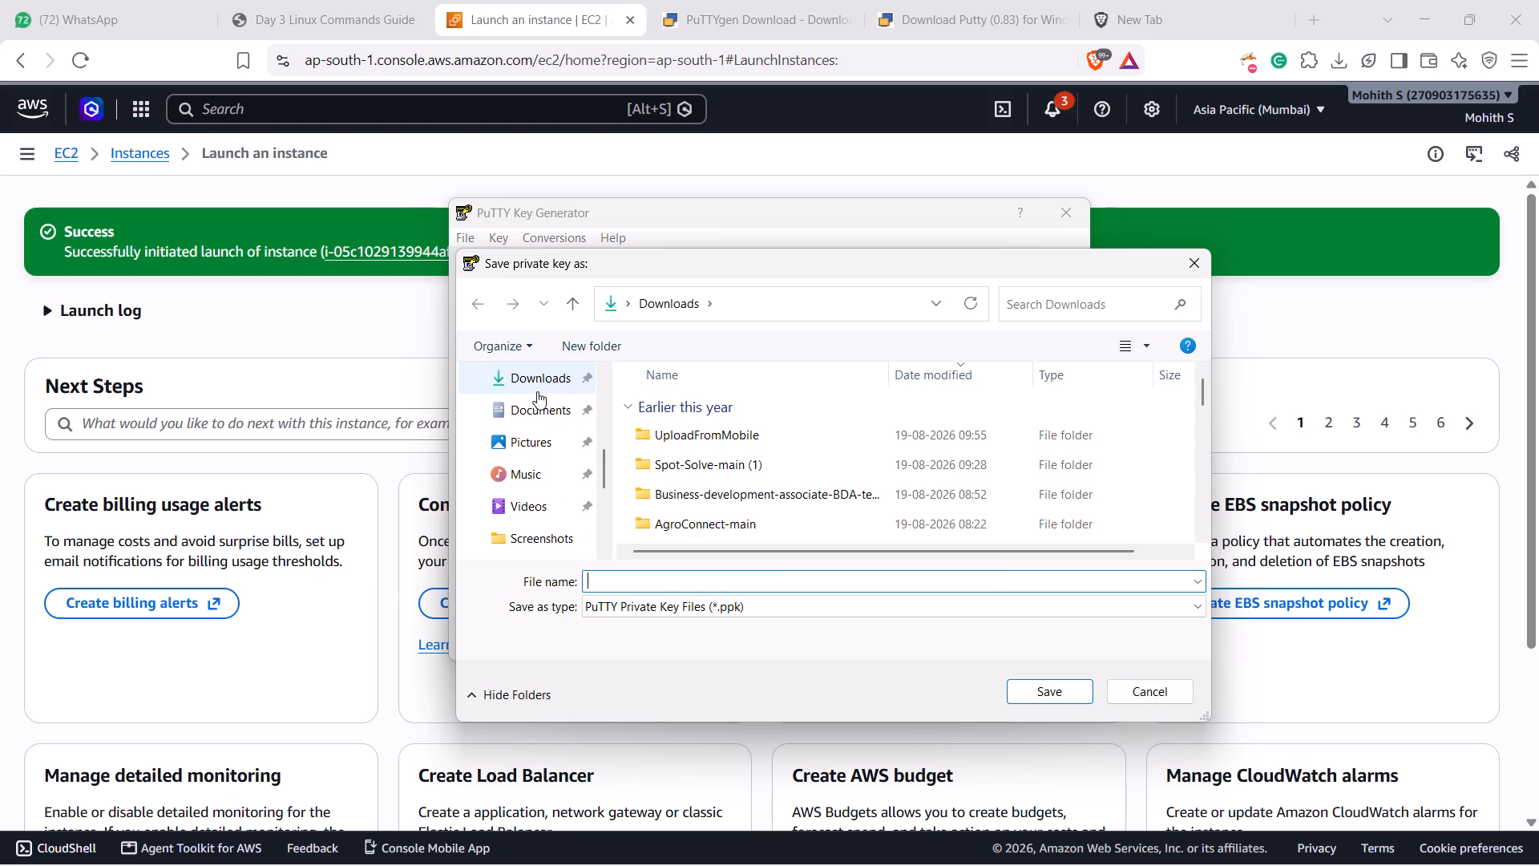
left_click(537, 381)
left_click(620, 574)
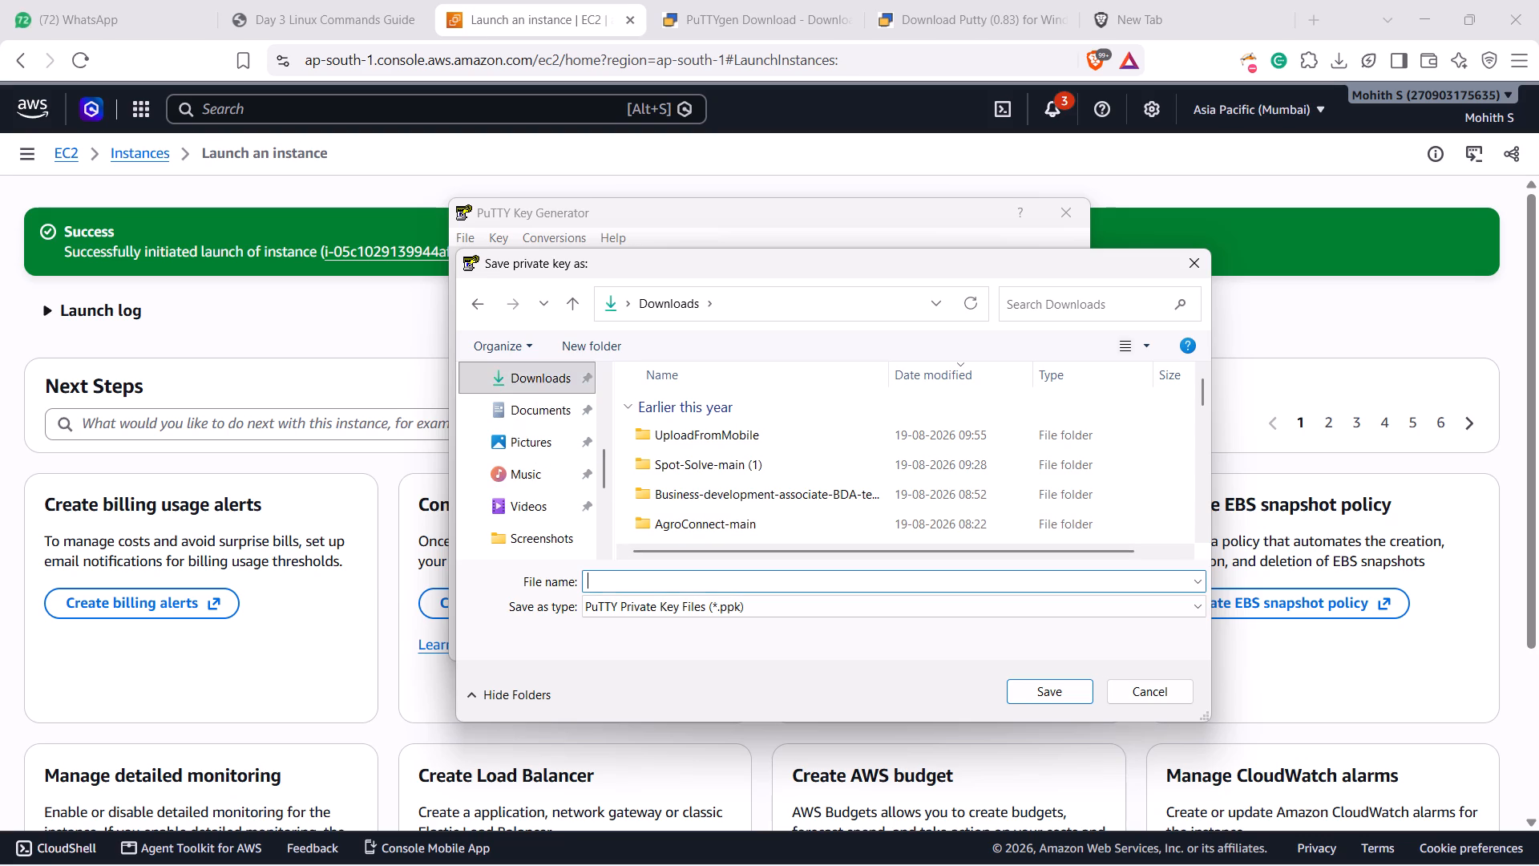
type("linux")
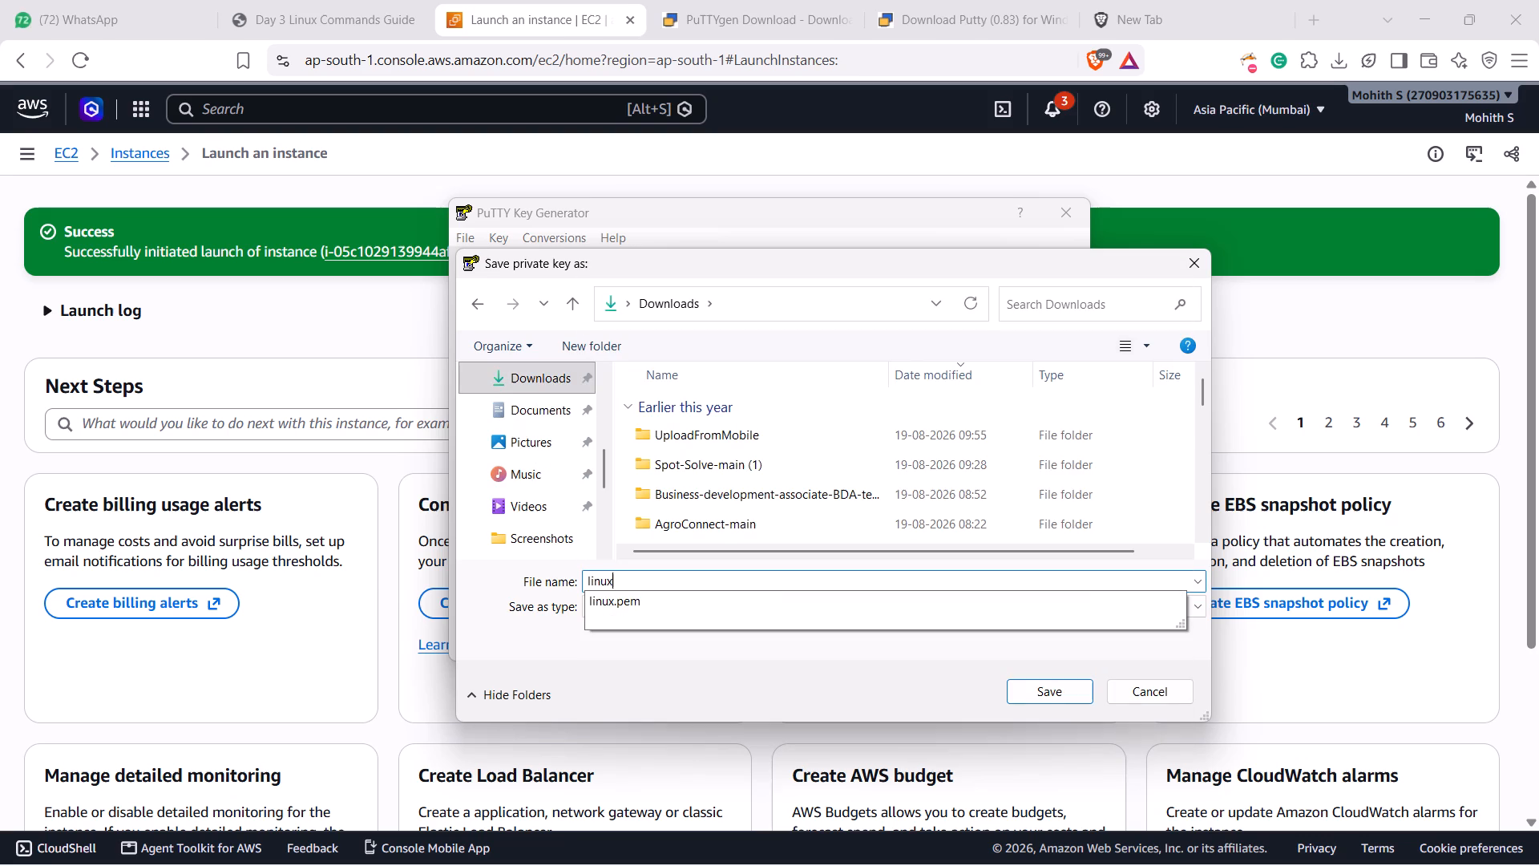
key("1")
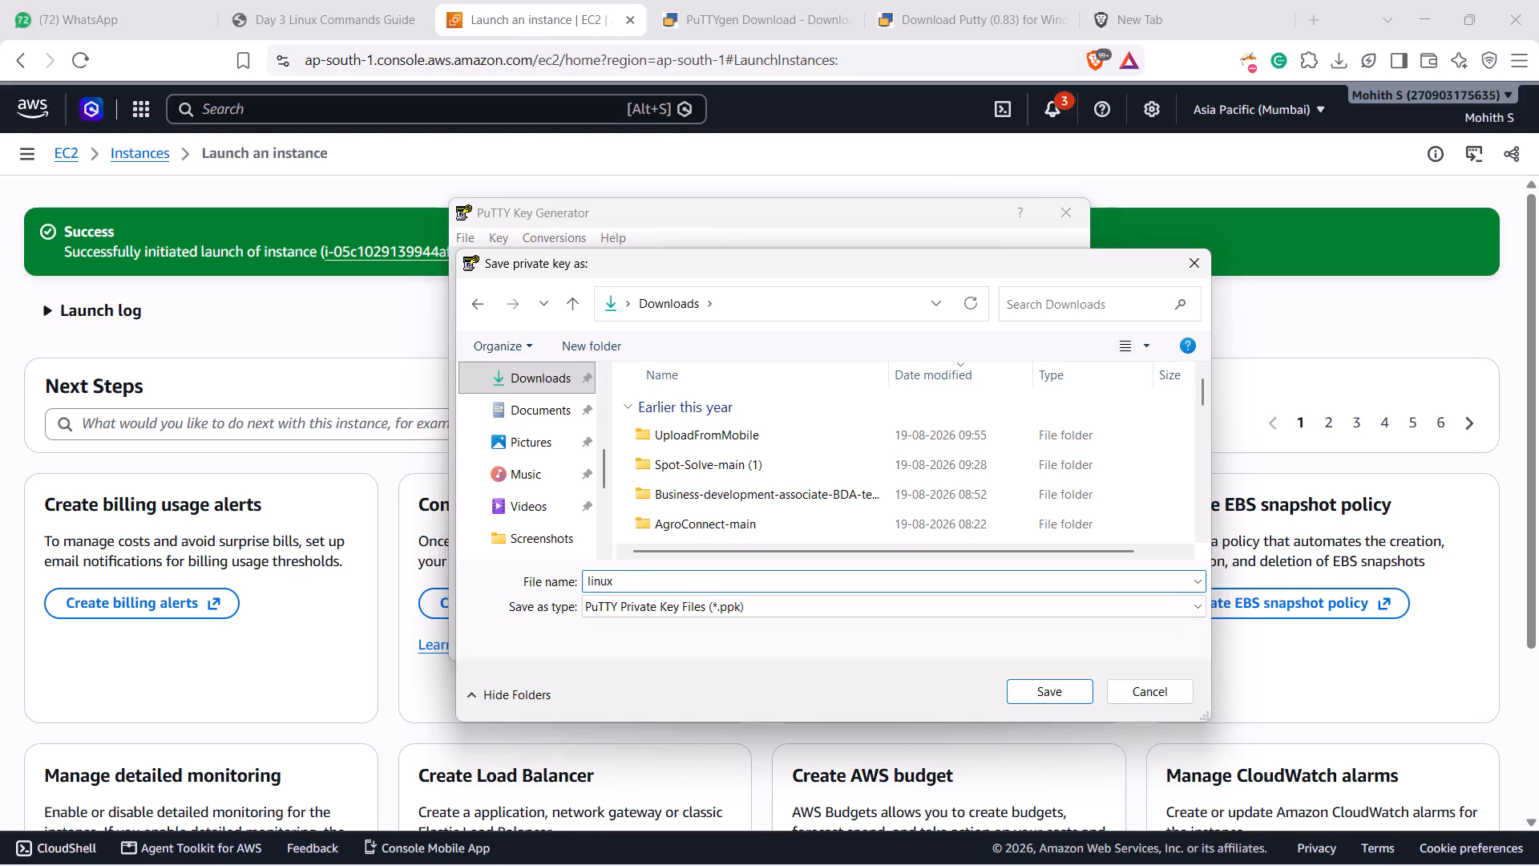
left_click(1036, 690)
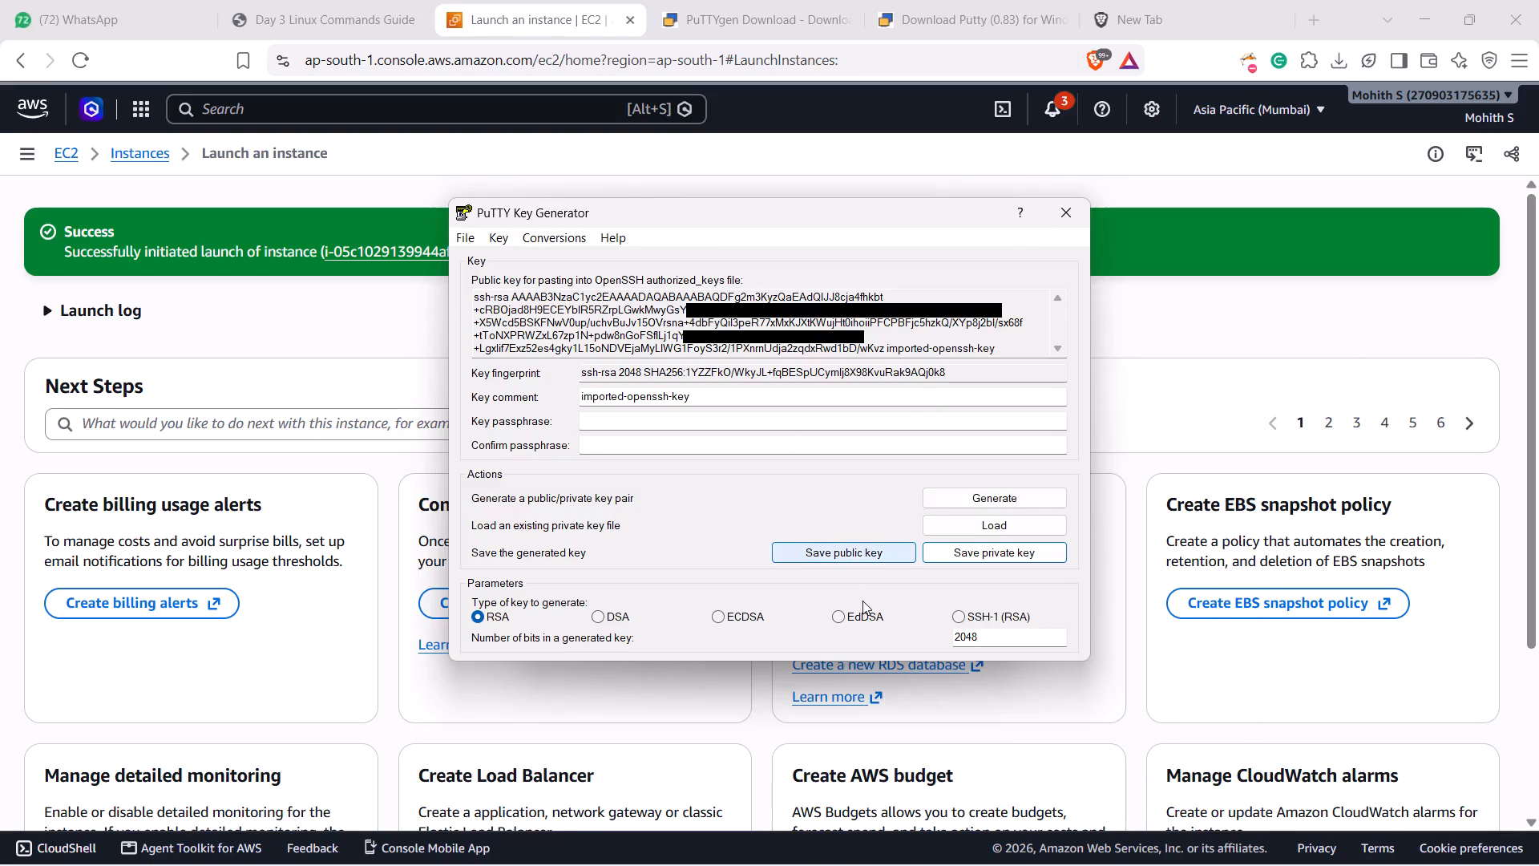
Return to the EC2 console in the browser and copy the linux instance's public IPv4 address.
left_click(995, 859)
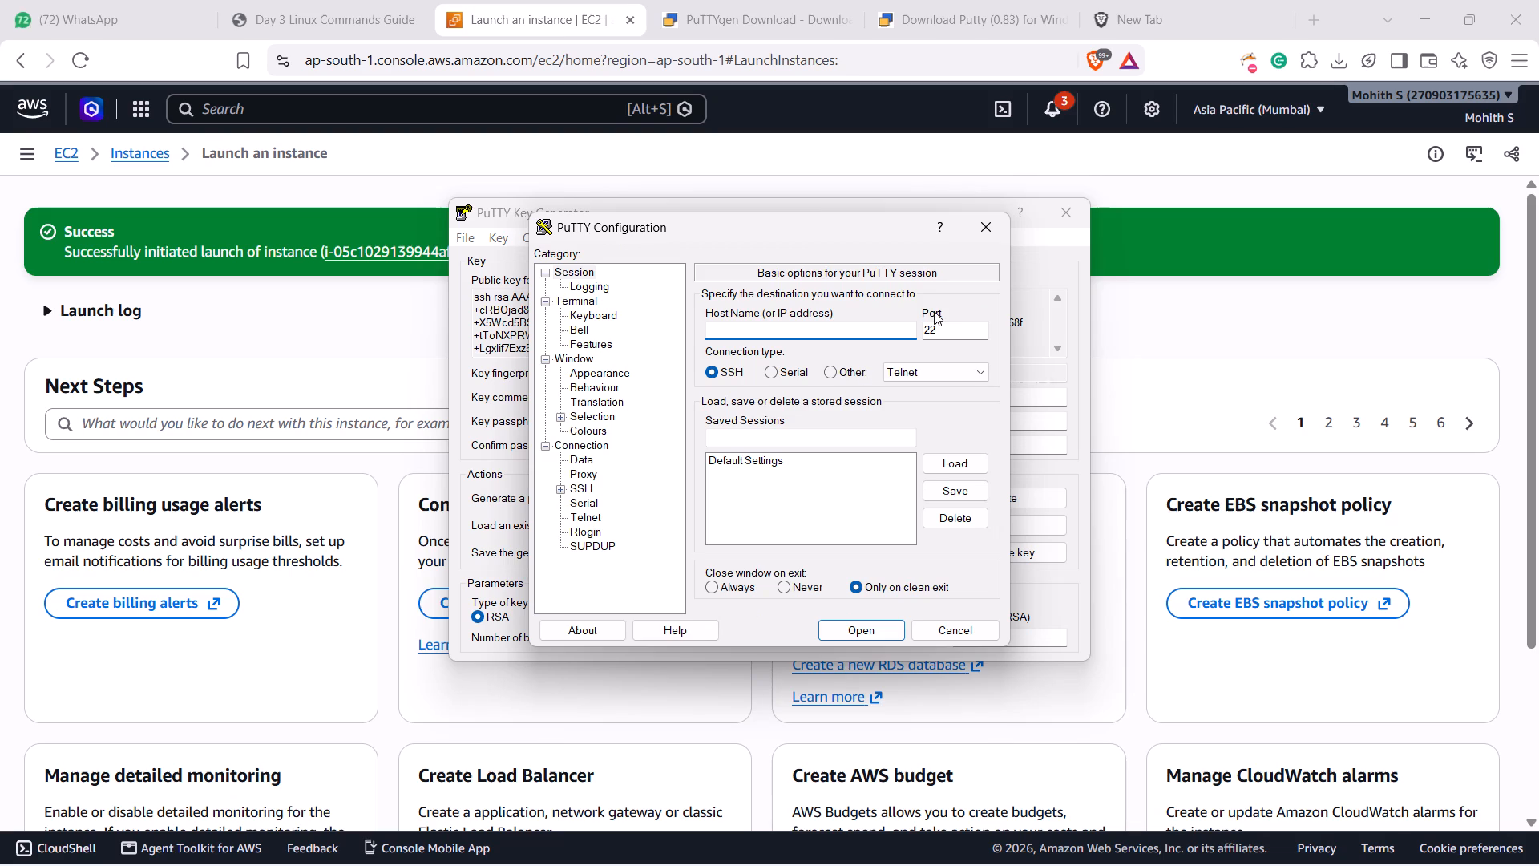
left_click(1004, 152)
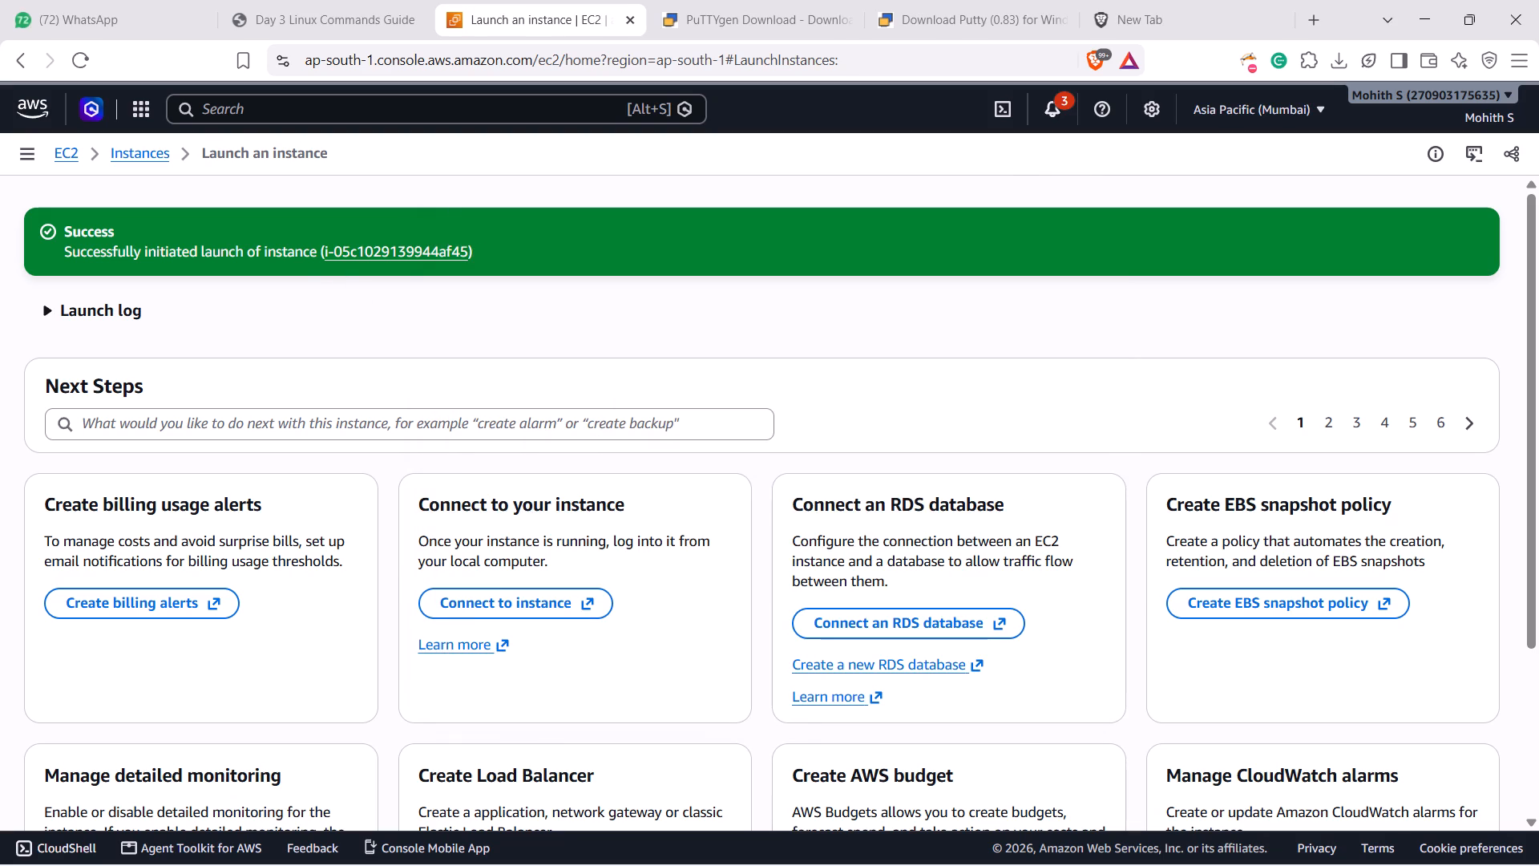
scroll(468, 416, "up", 6)
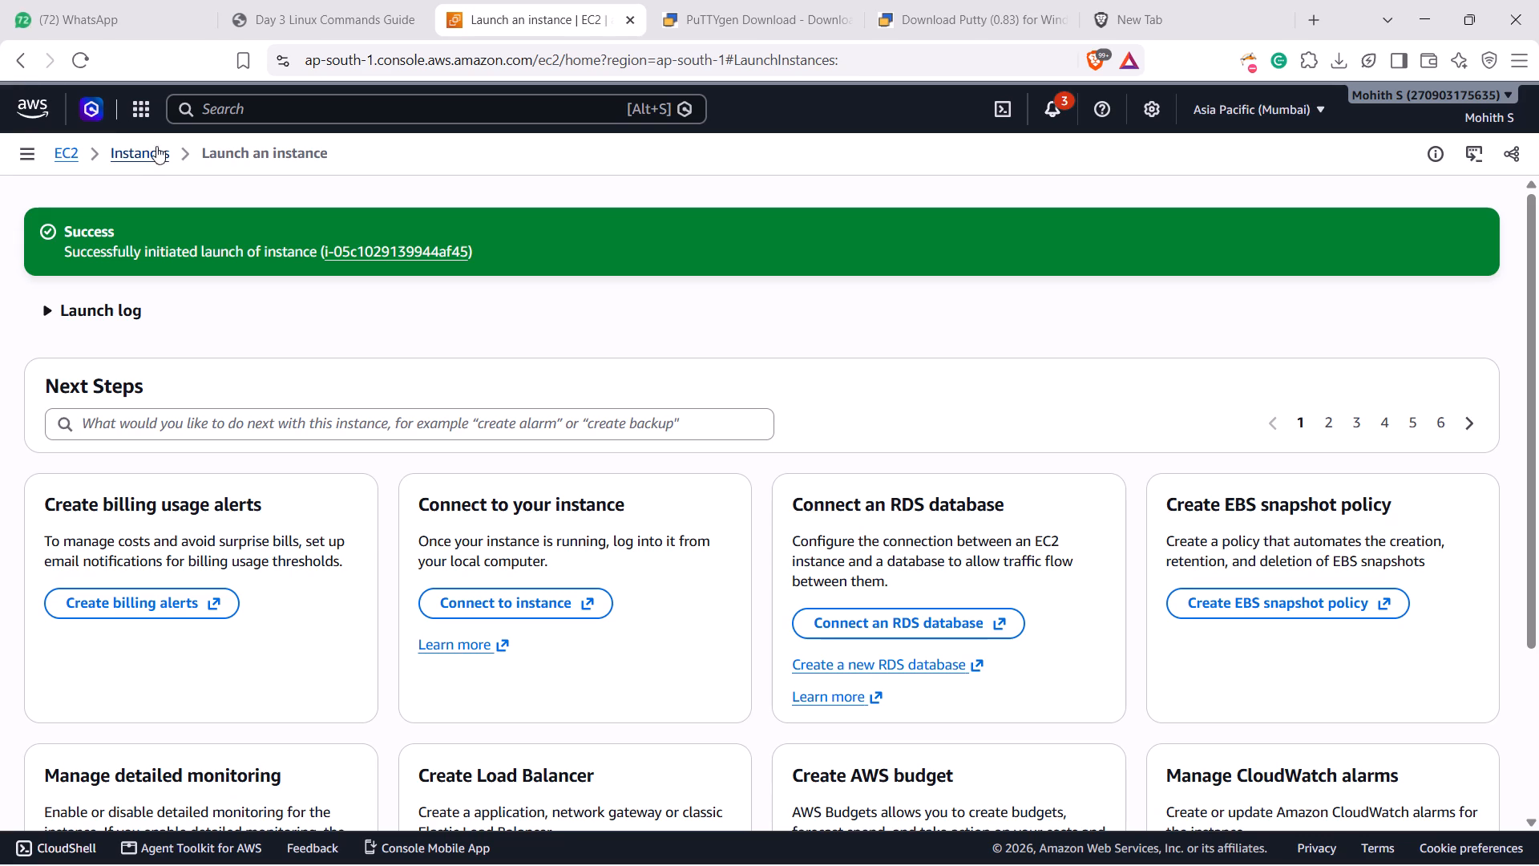
left_click(156, 153)
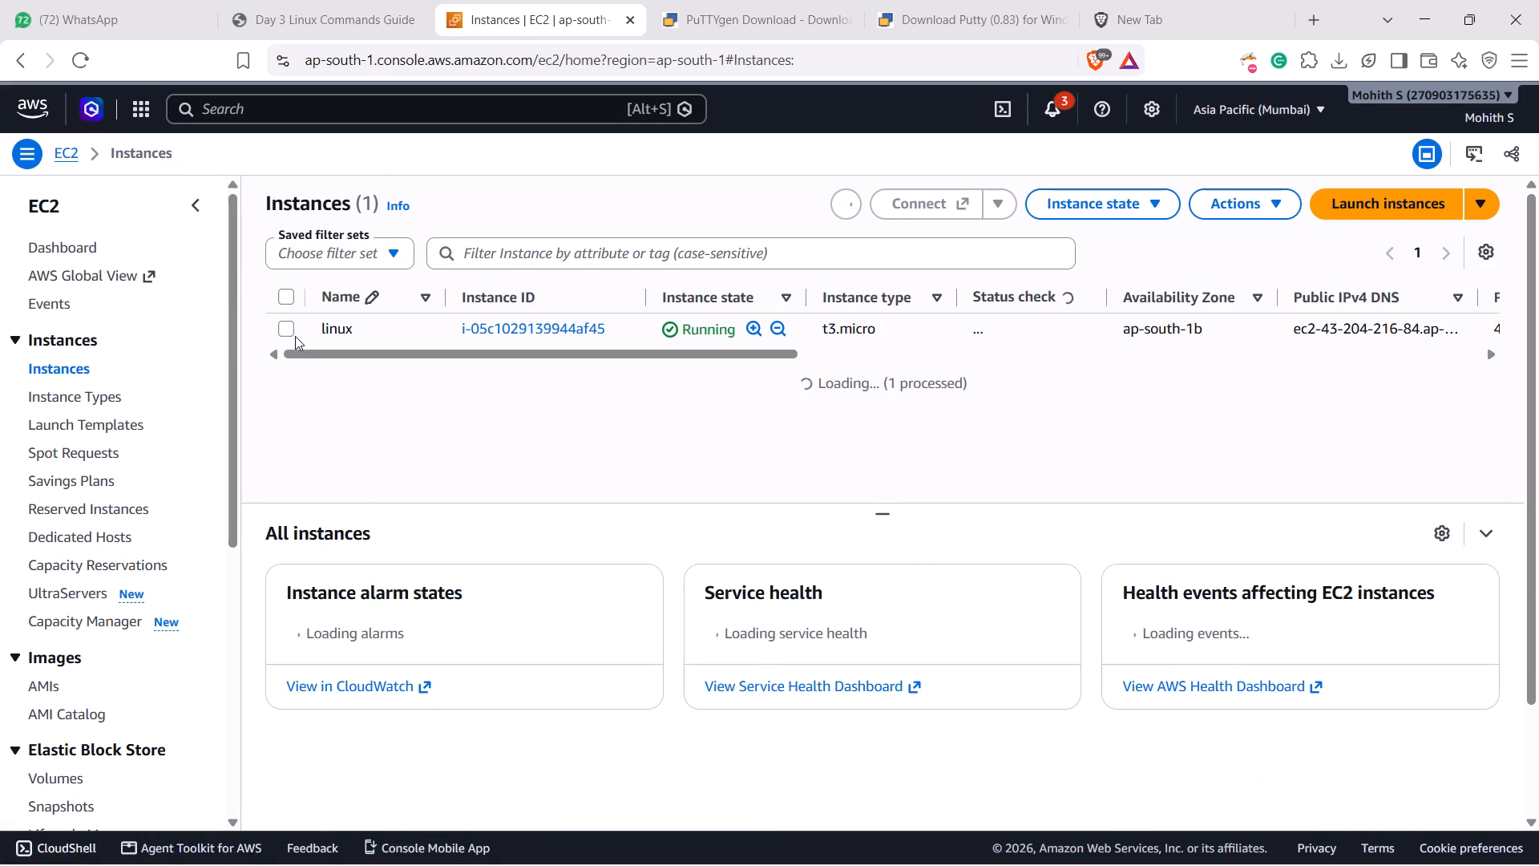
left_click(283, 330)
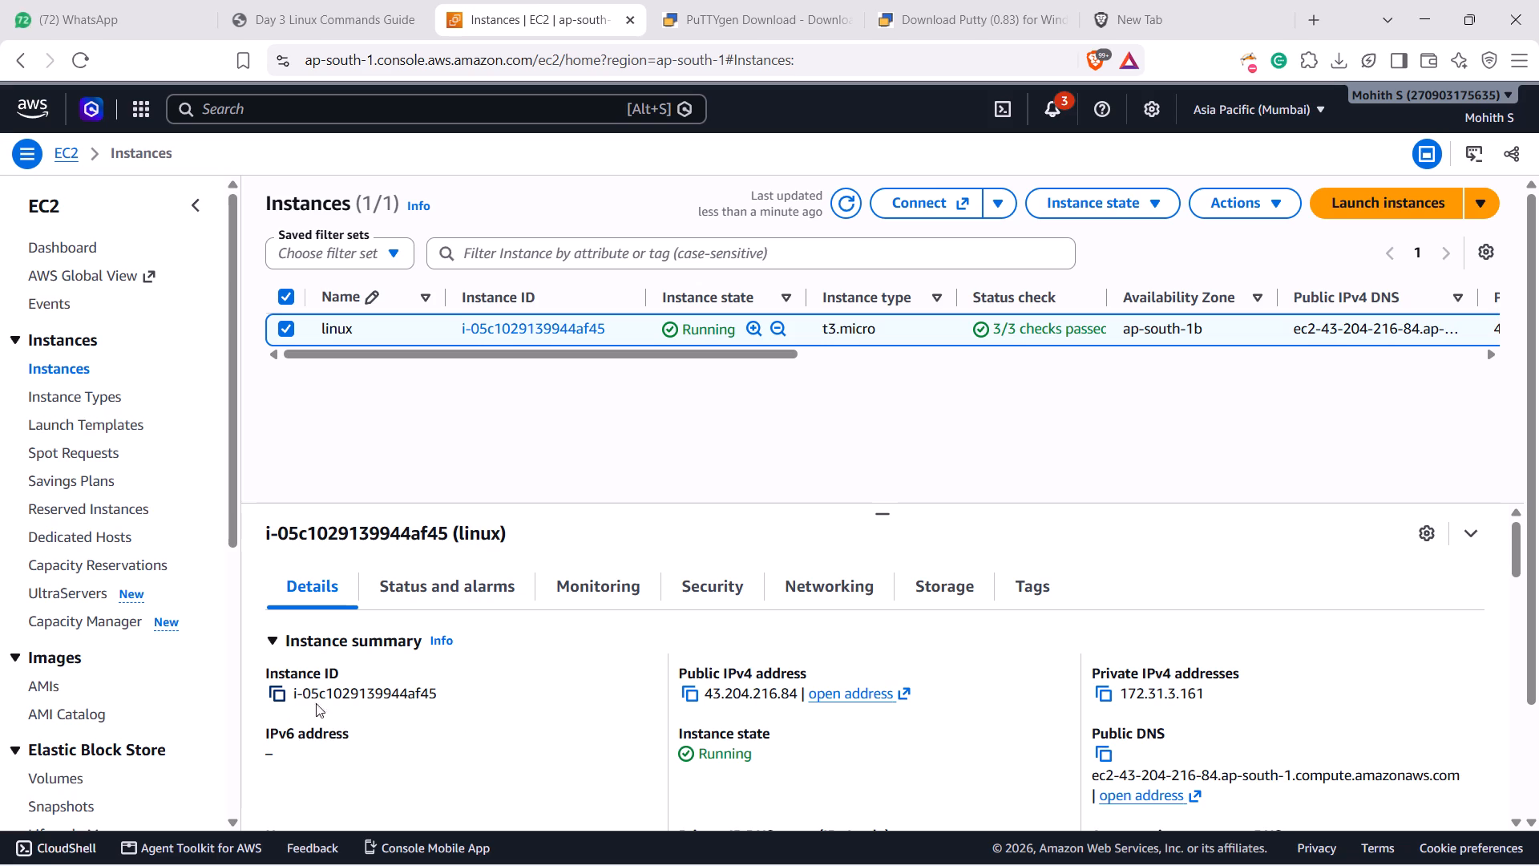
left_click(690, 697)
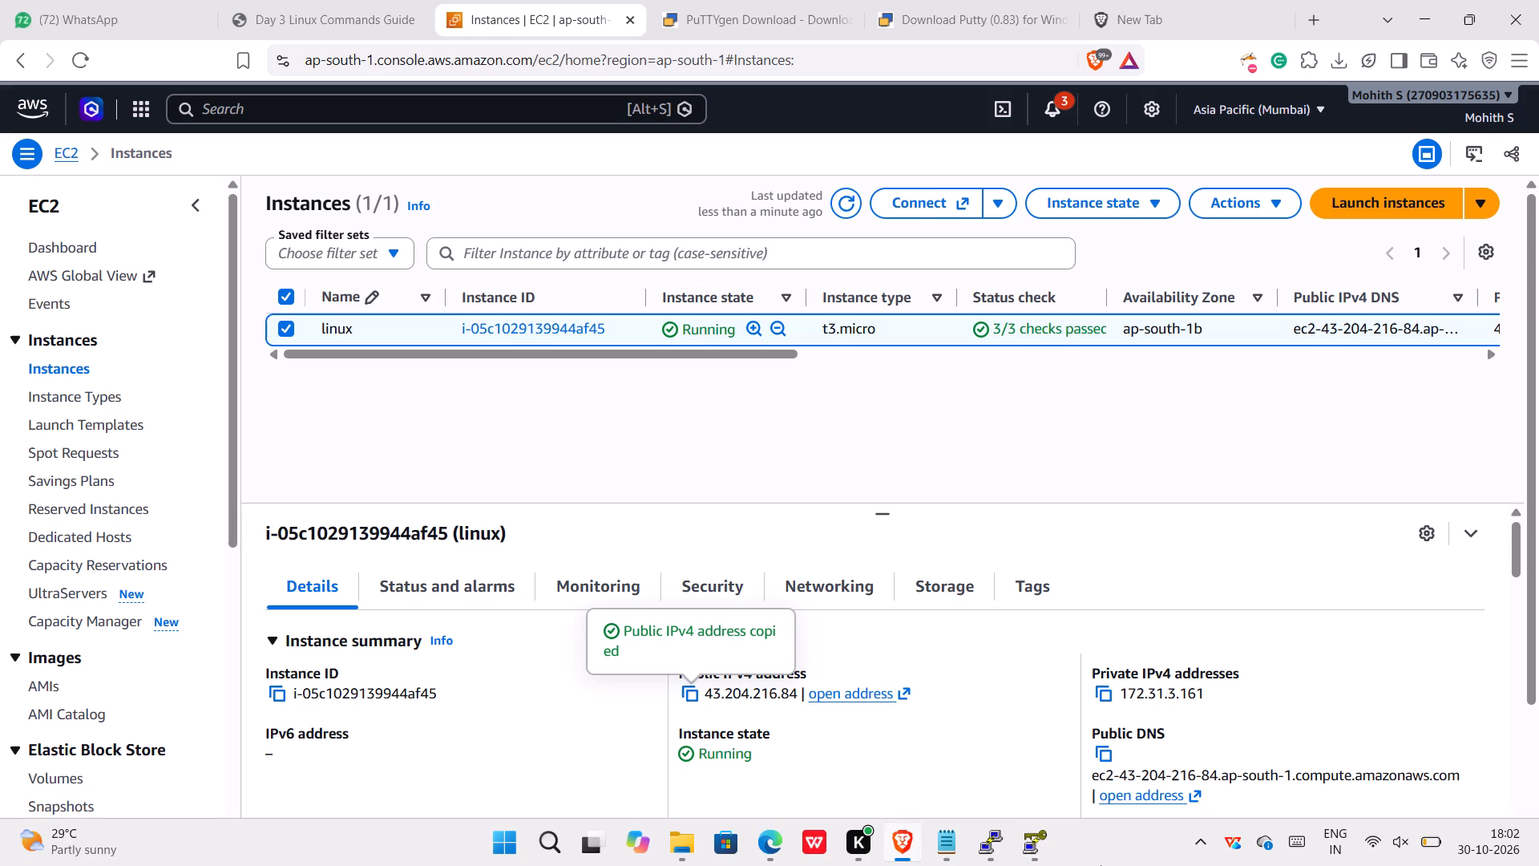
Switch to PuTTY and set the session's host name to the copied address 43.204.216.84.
left_click(1028, 844)
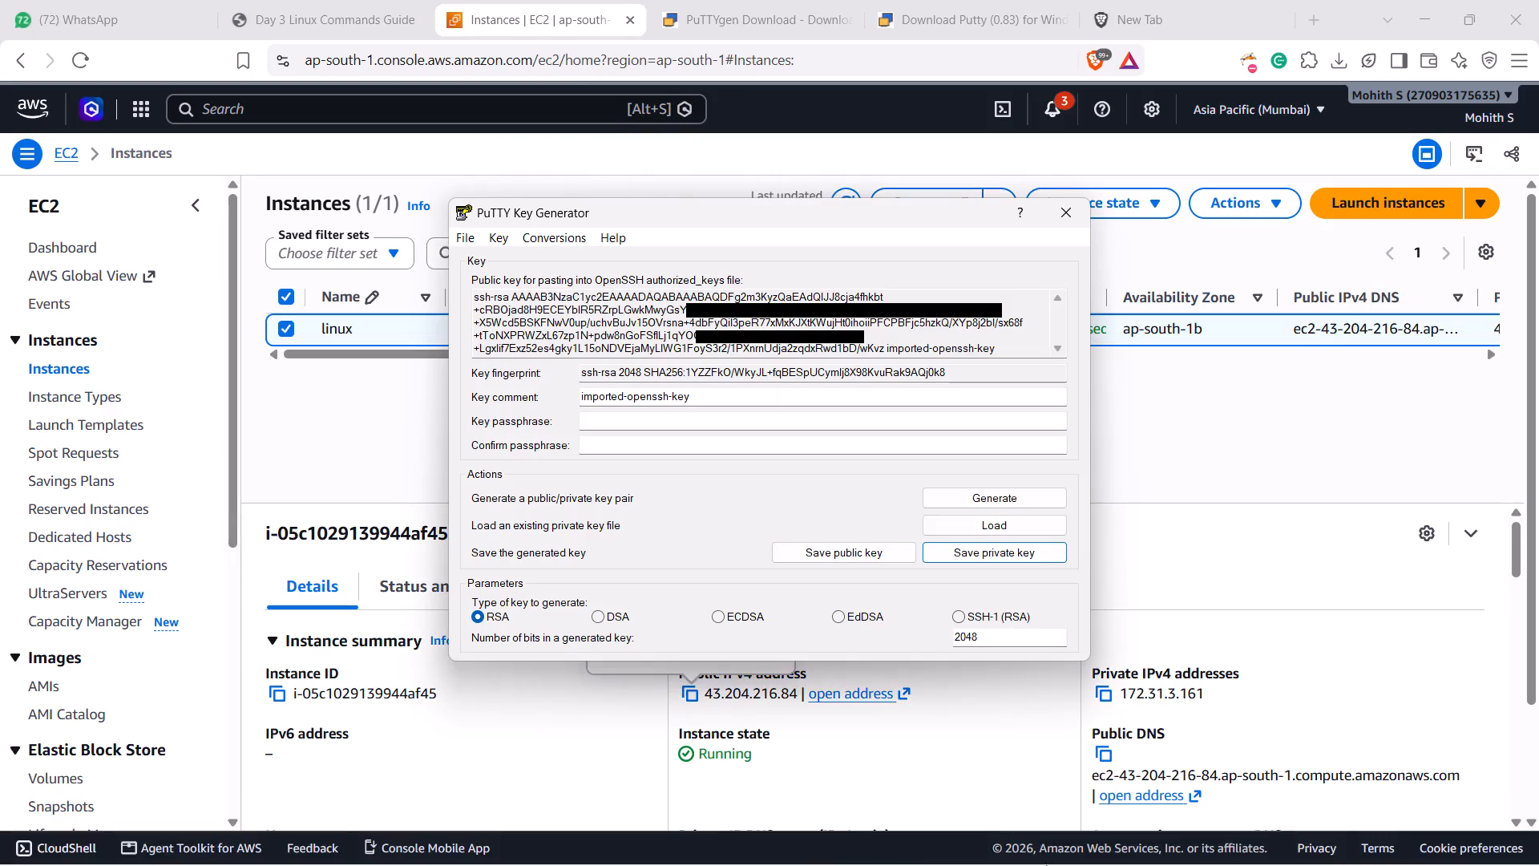
left_click(996, 847)
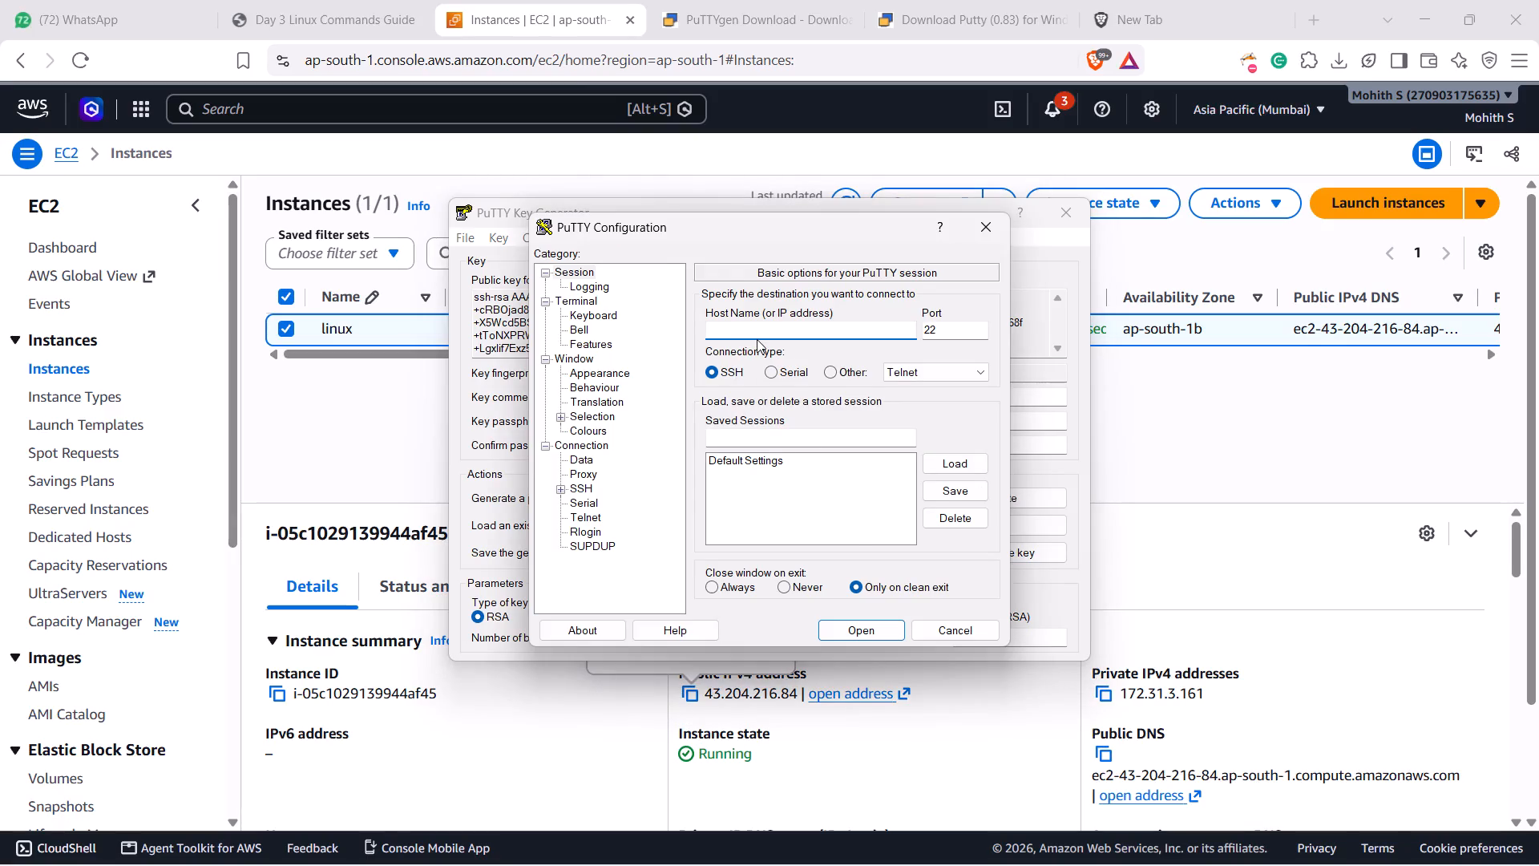
key("ctrl+v")
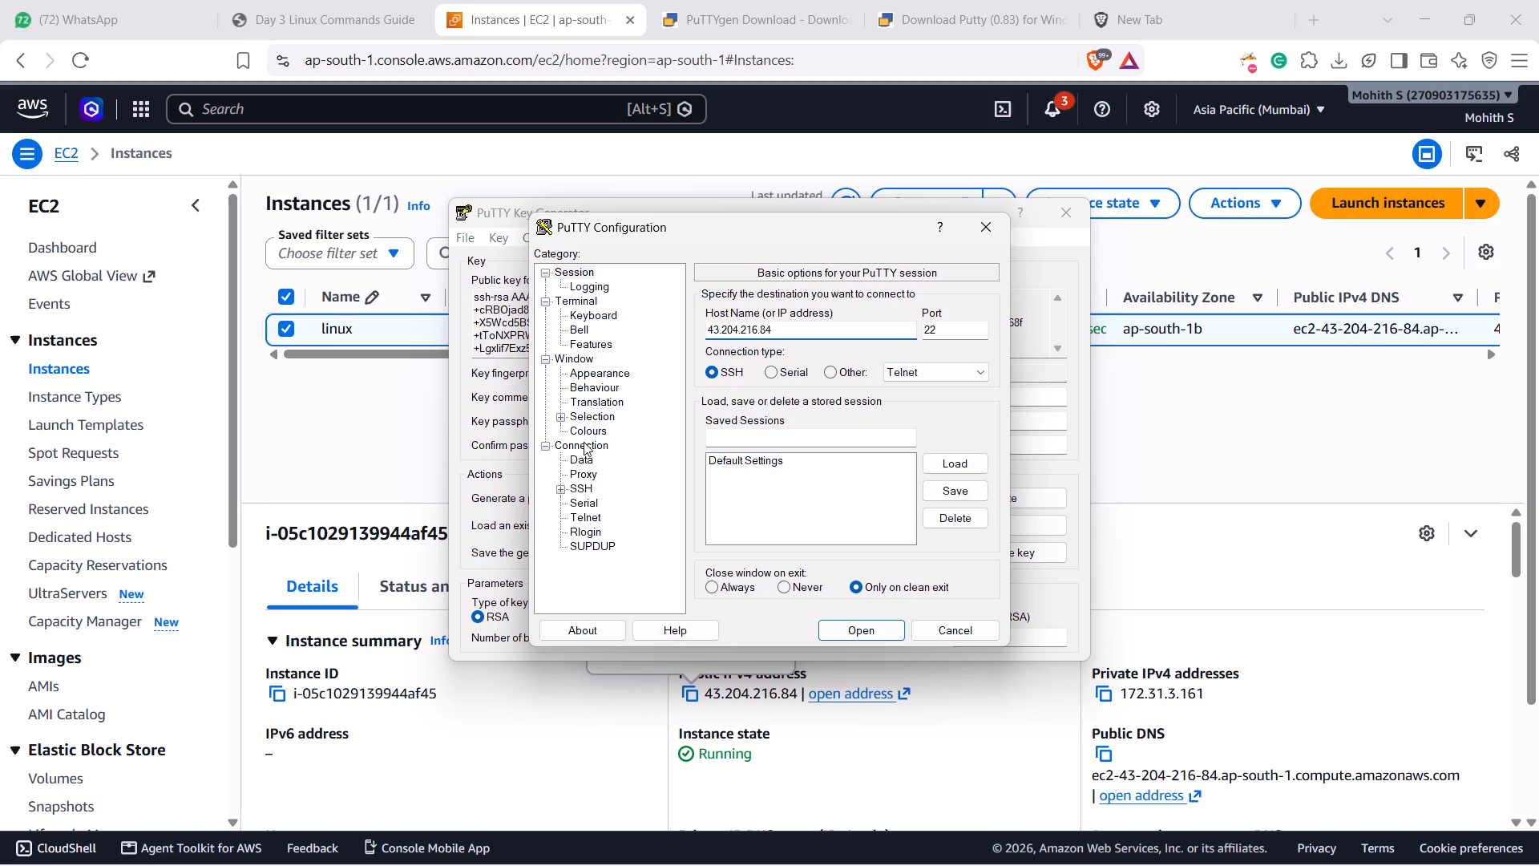
Set linux1.ppk from Downloads as the private key file in the SSH authentication credentials.
left_click(587, 488)
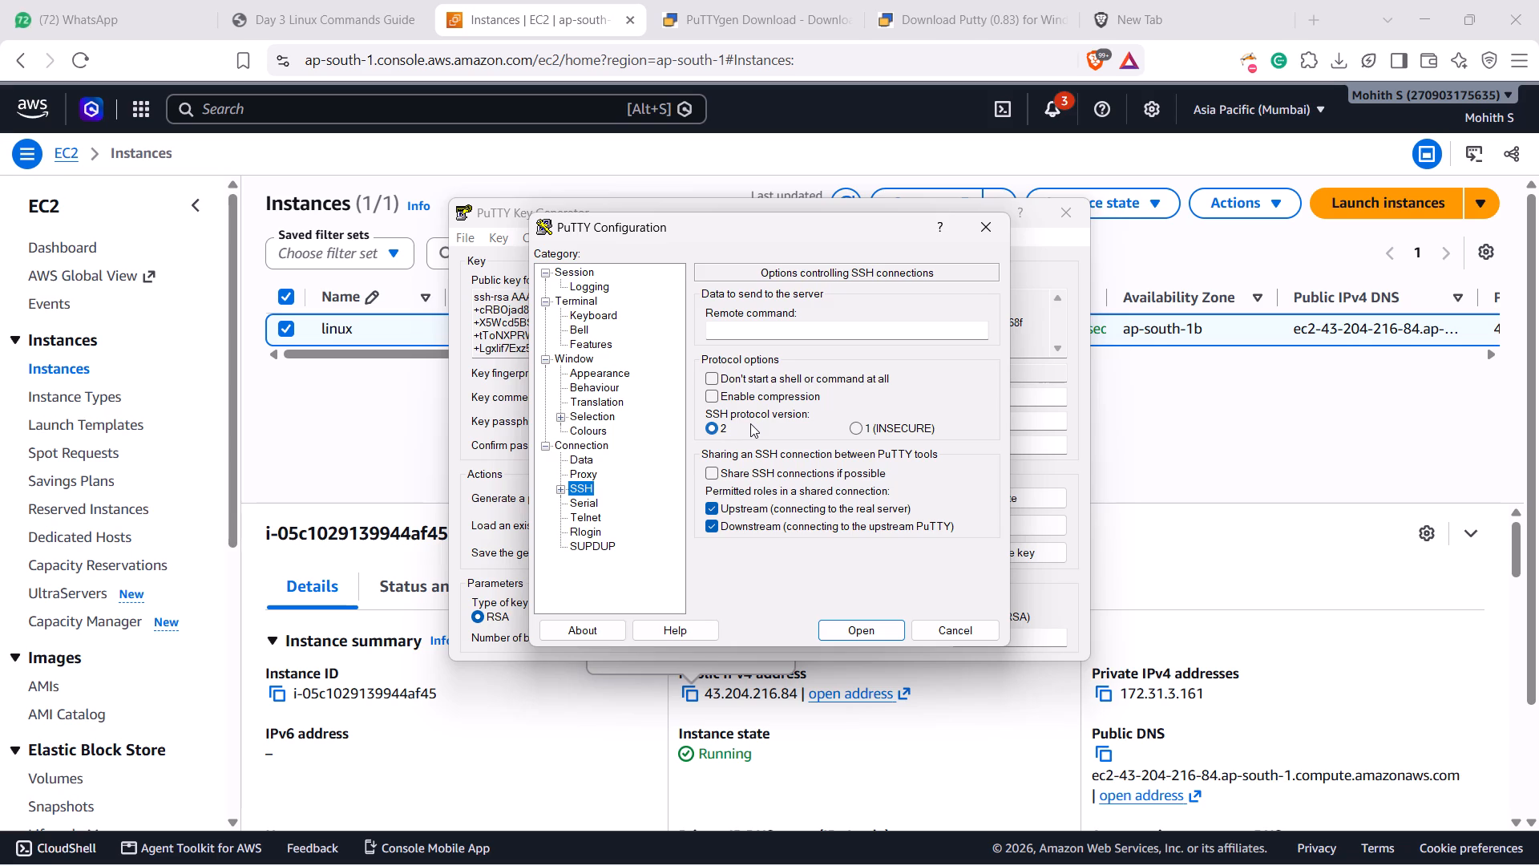
left_click(559, 488)
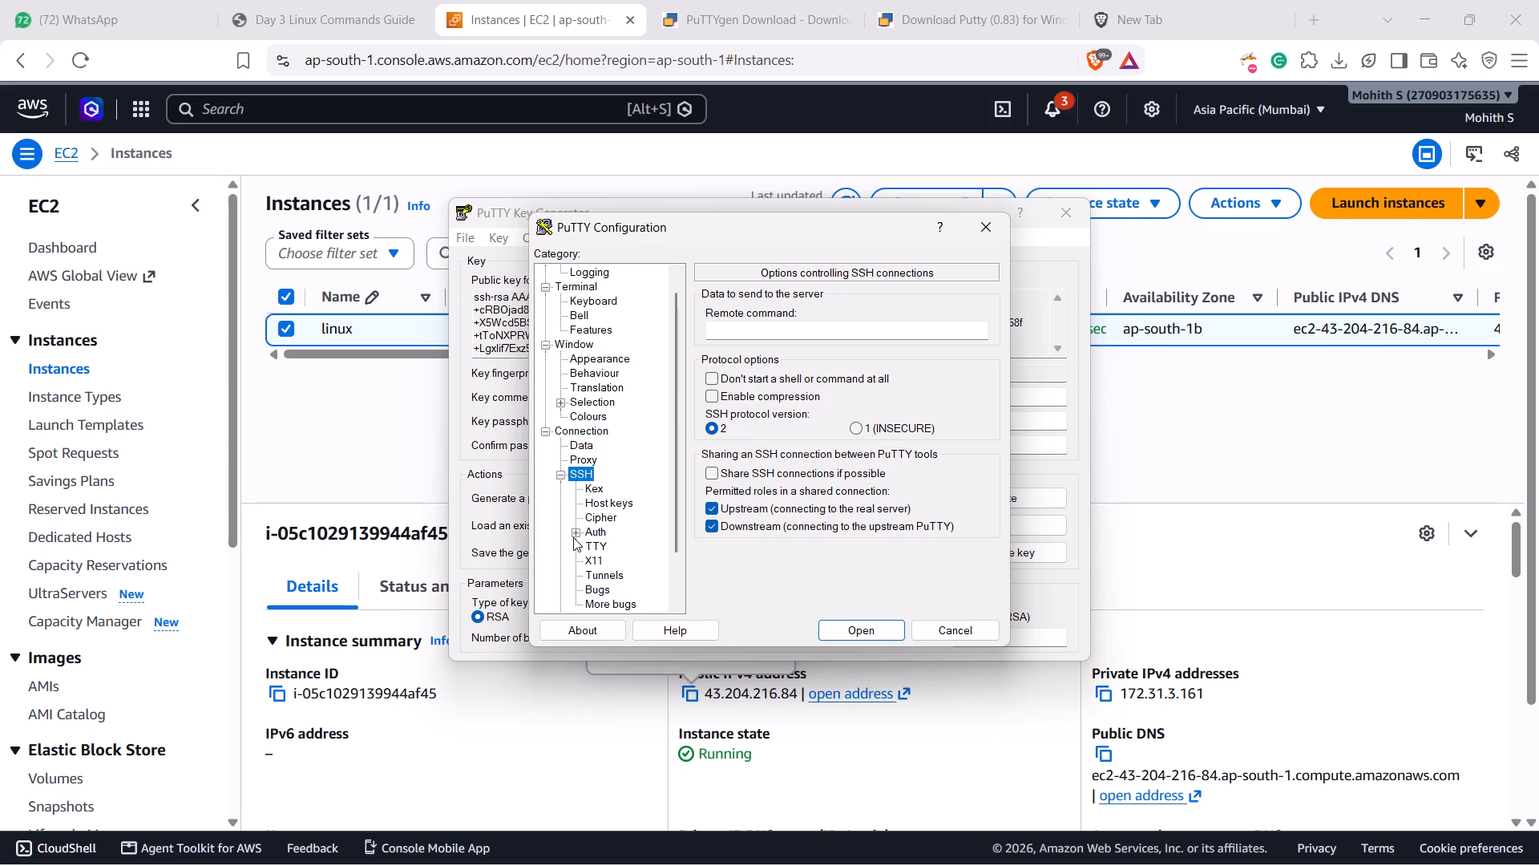
left_click(573, 537)
left_click(611, 547)
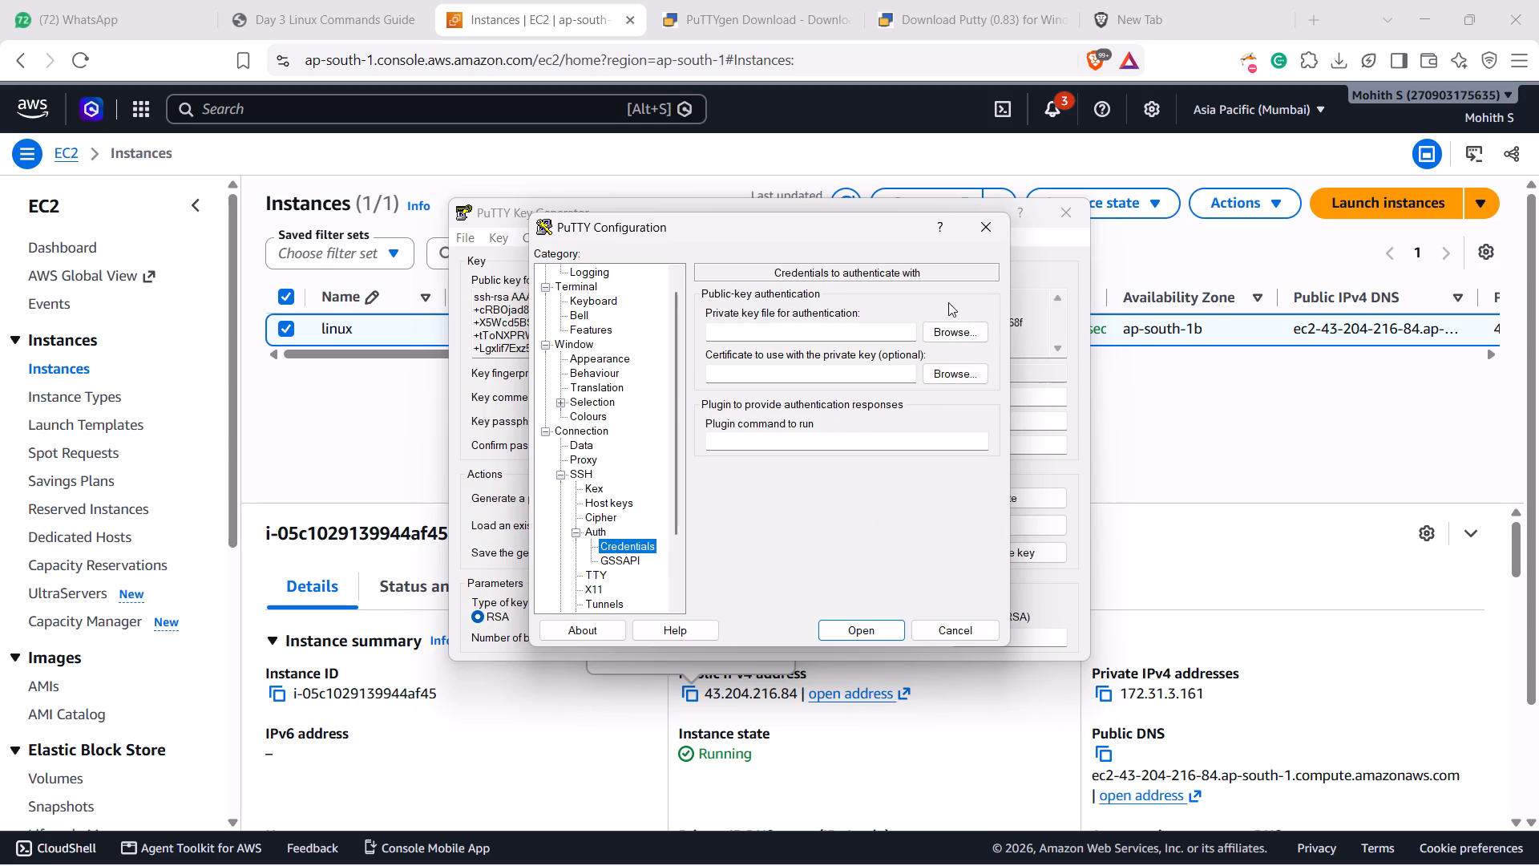
left_click(948, 326)
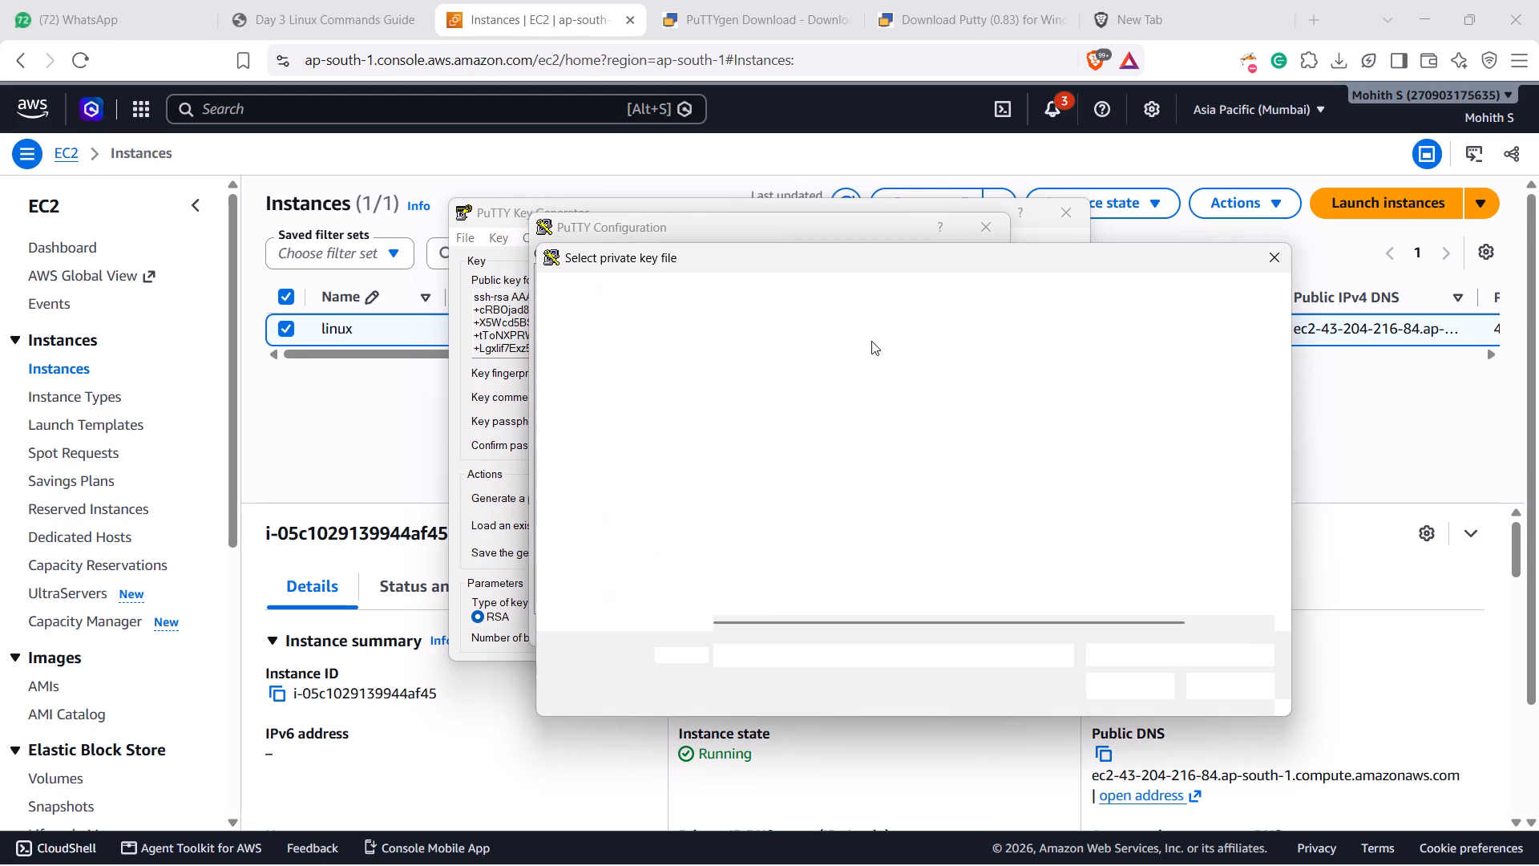
left_click(600, 496)
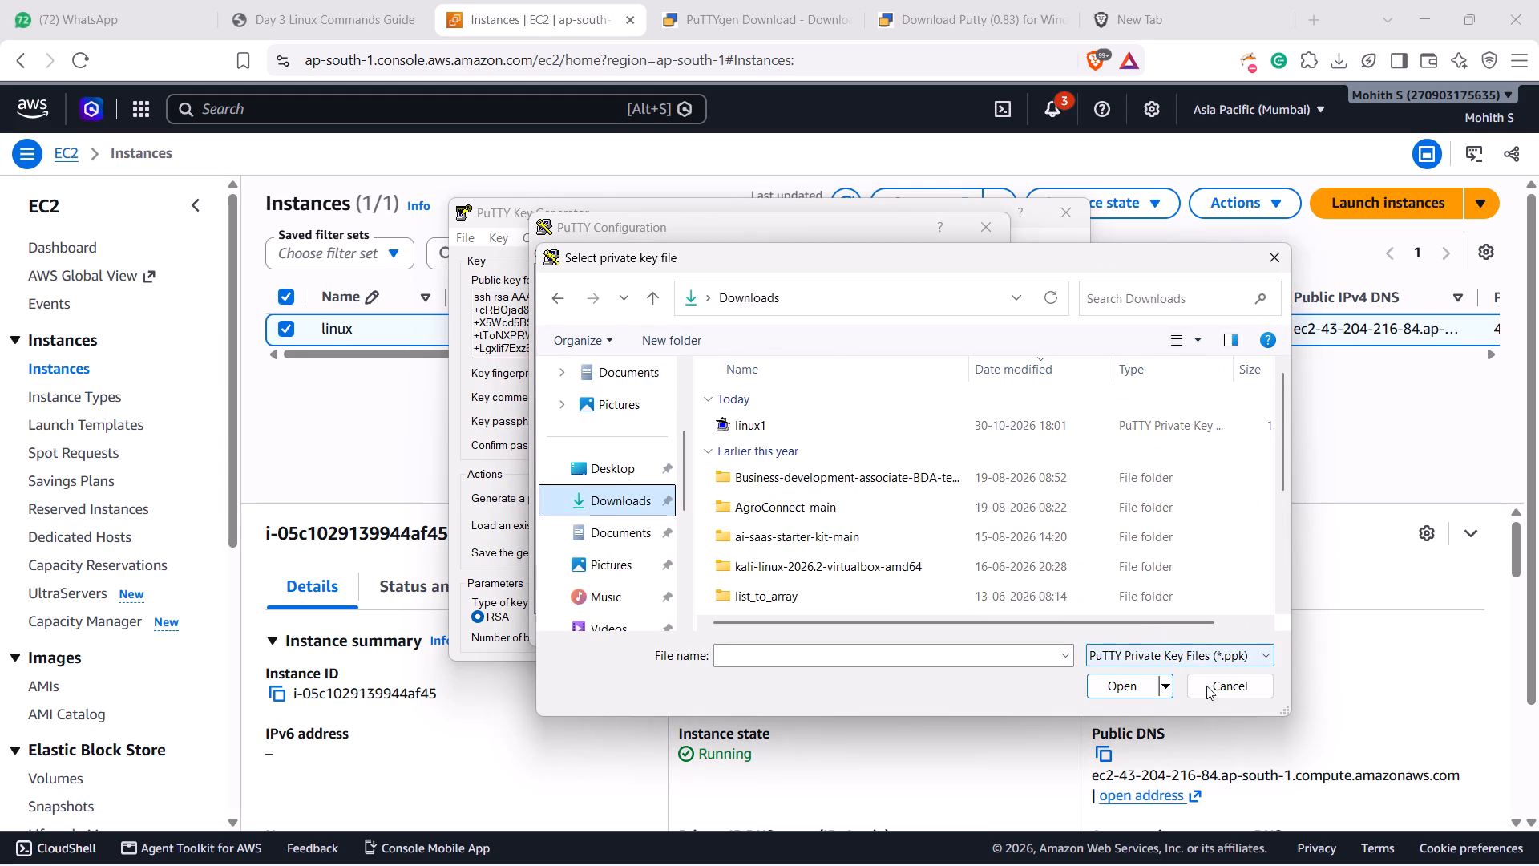
left_click(1015, 428)
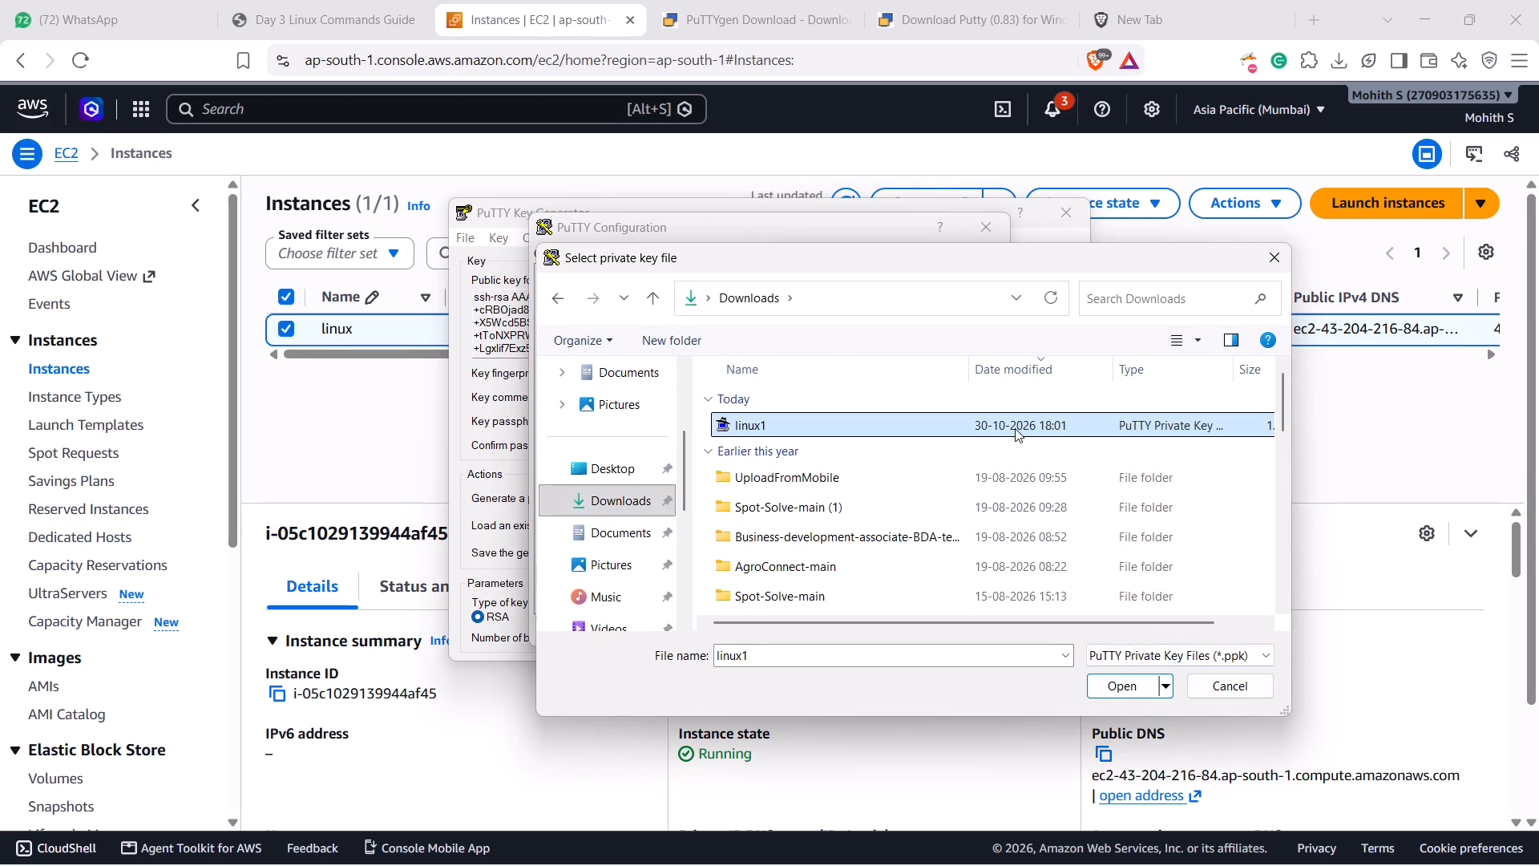
left_click(1118, 684)
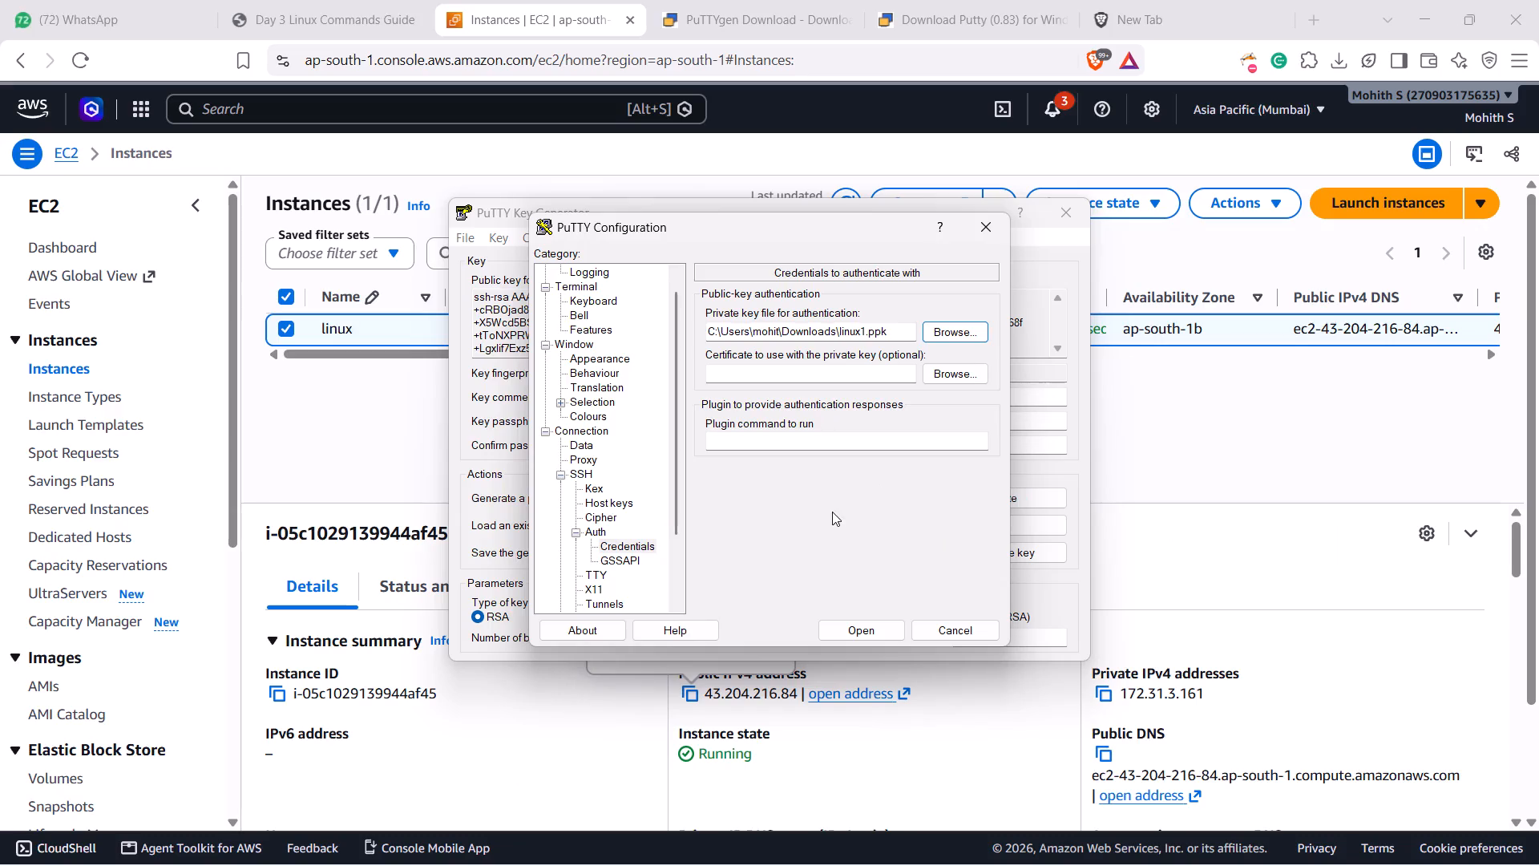
Open the SSH session, accept the server's host key and log in as ec2-user.
left_click(842, 632)
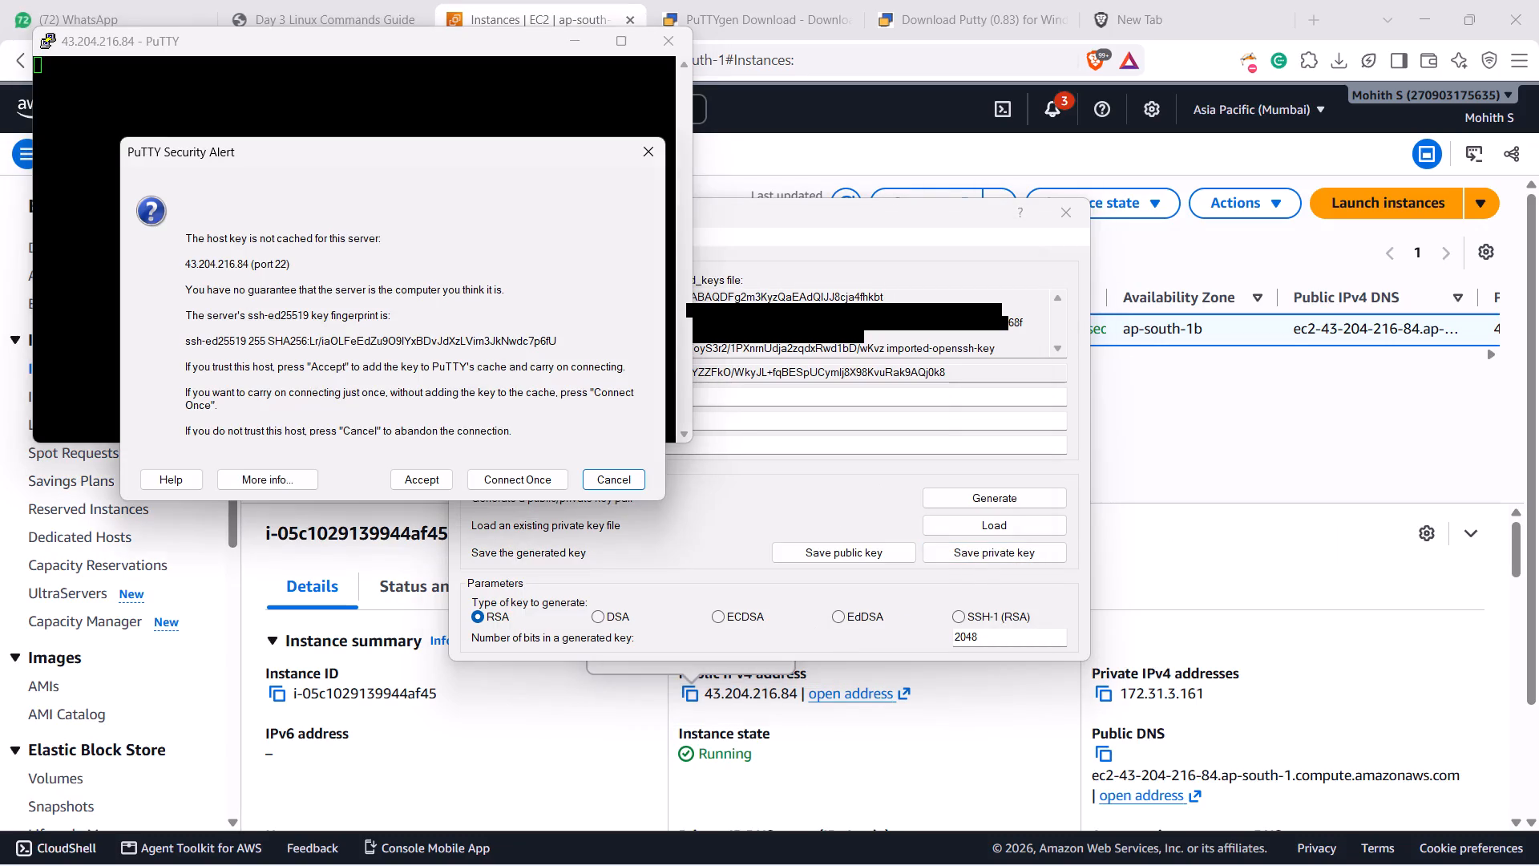
left_click(423, 480)
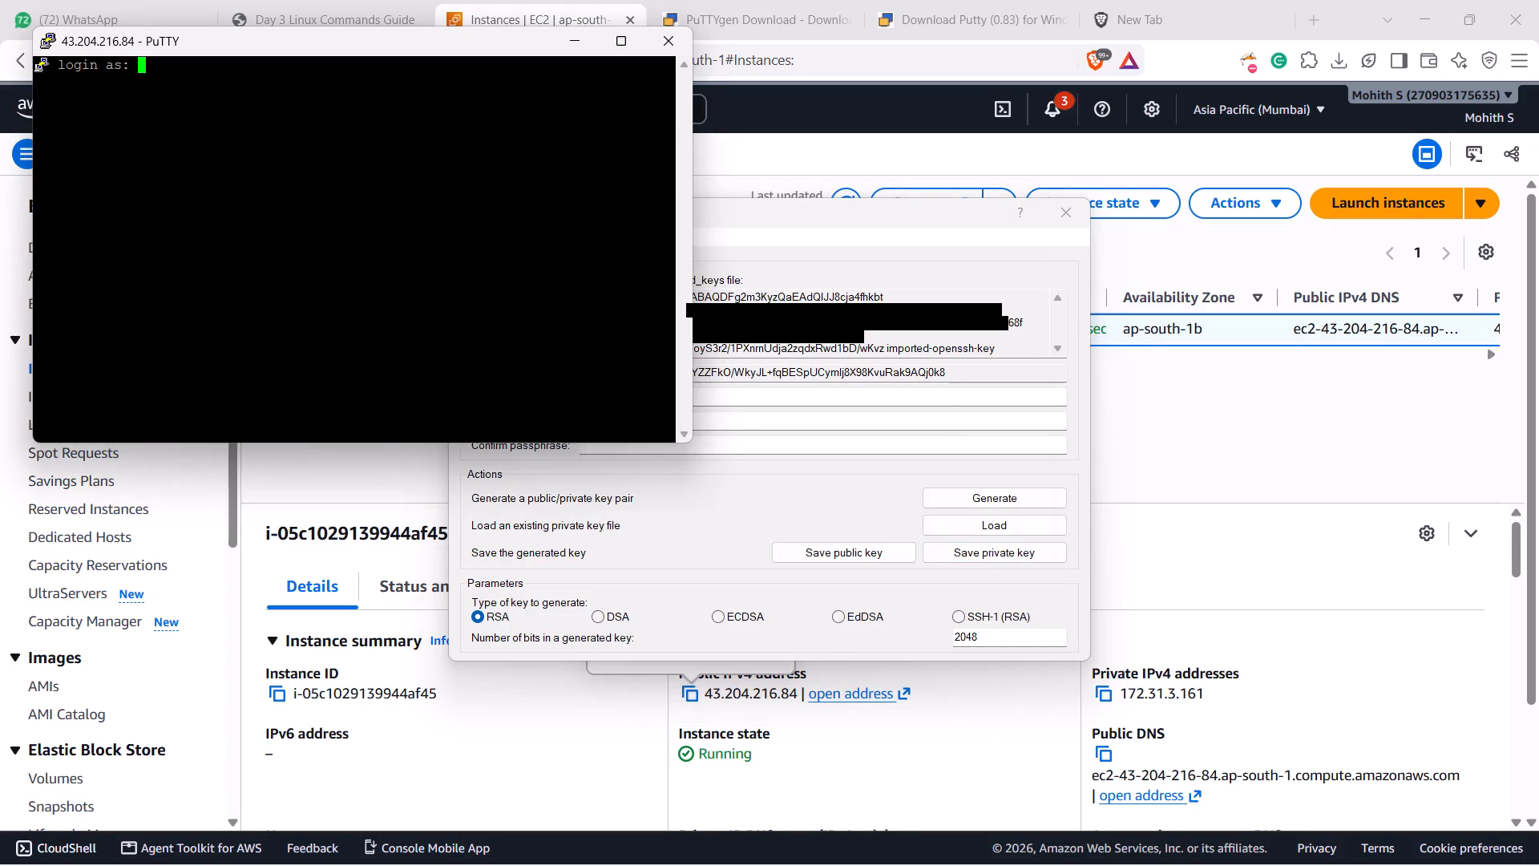
type("ec2-user")
key("Return")
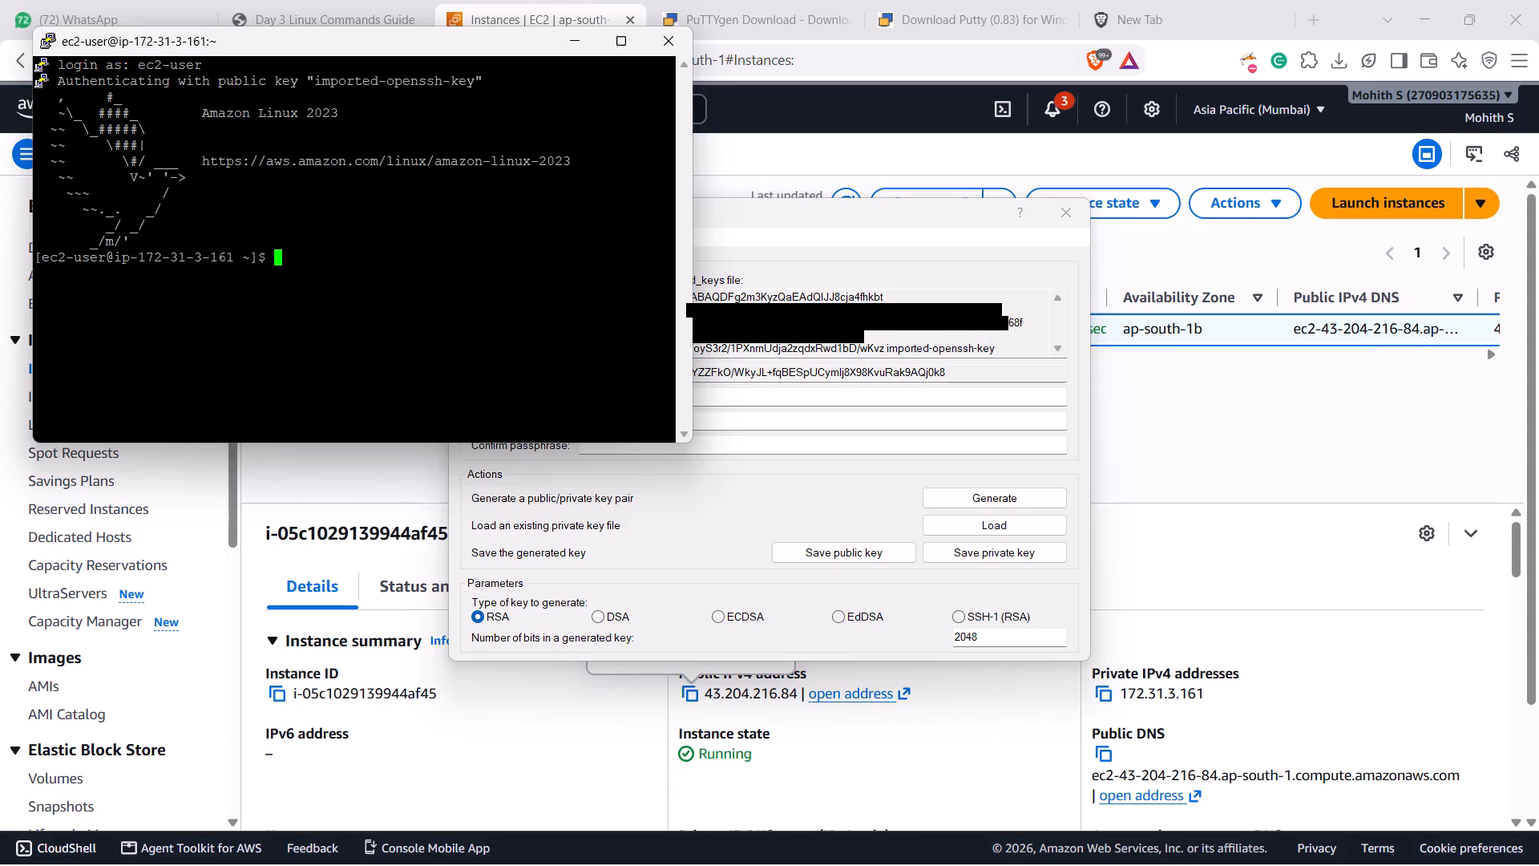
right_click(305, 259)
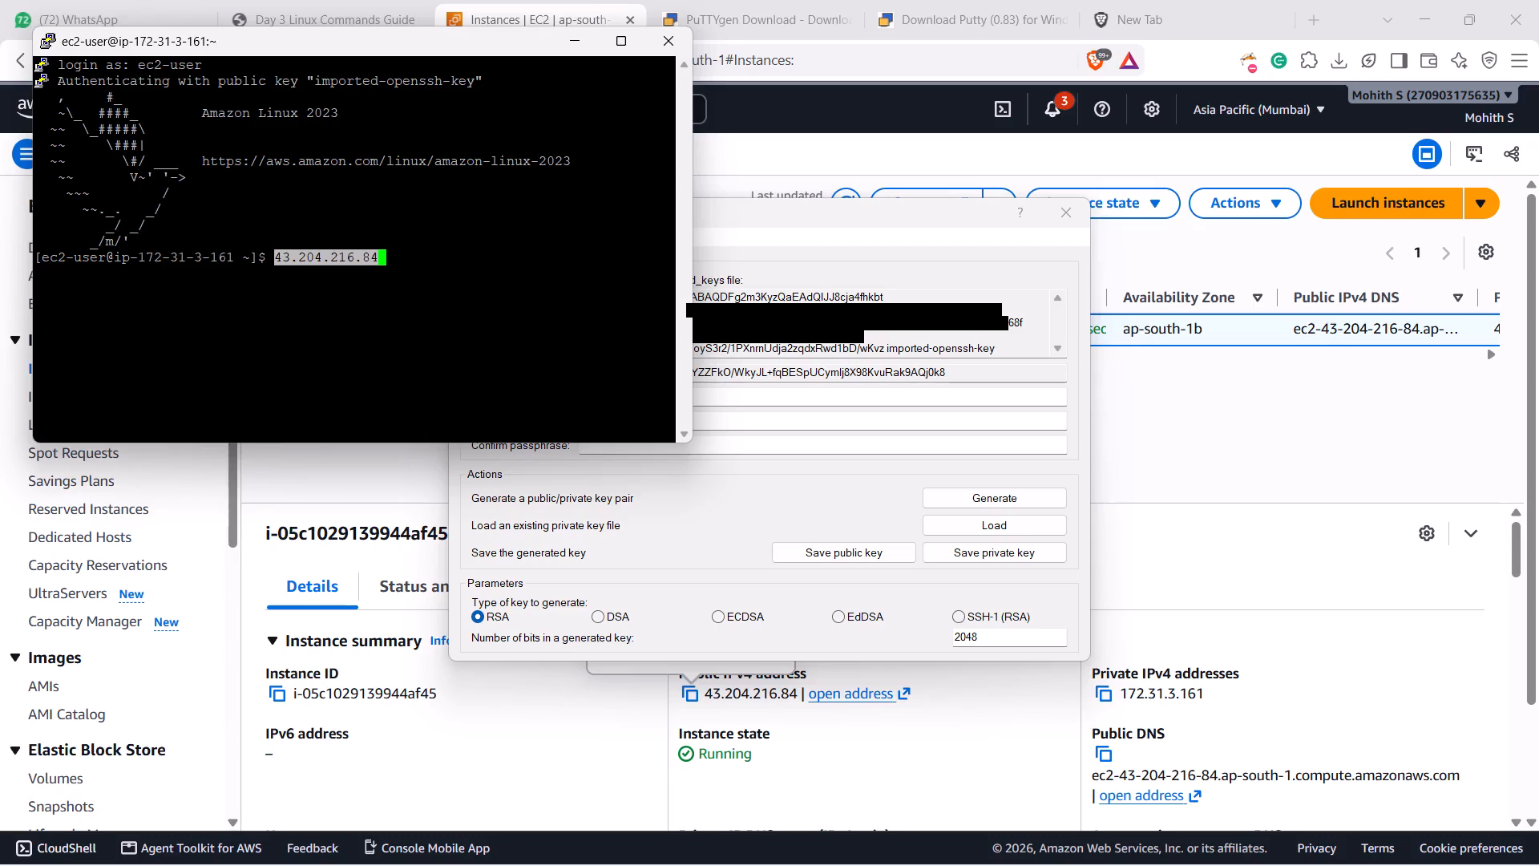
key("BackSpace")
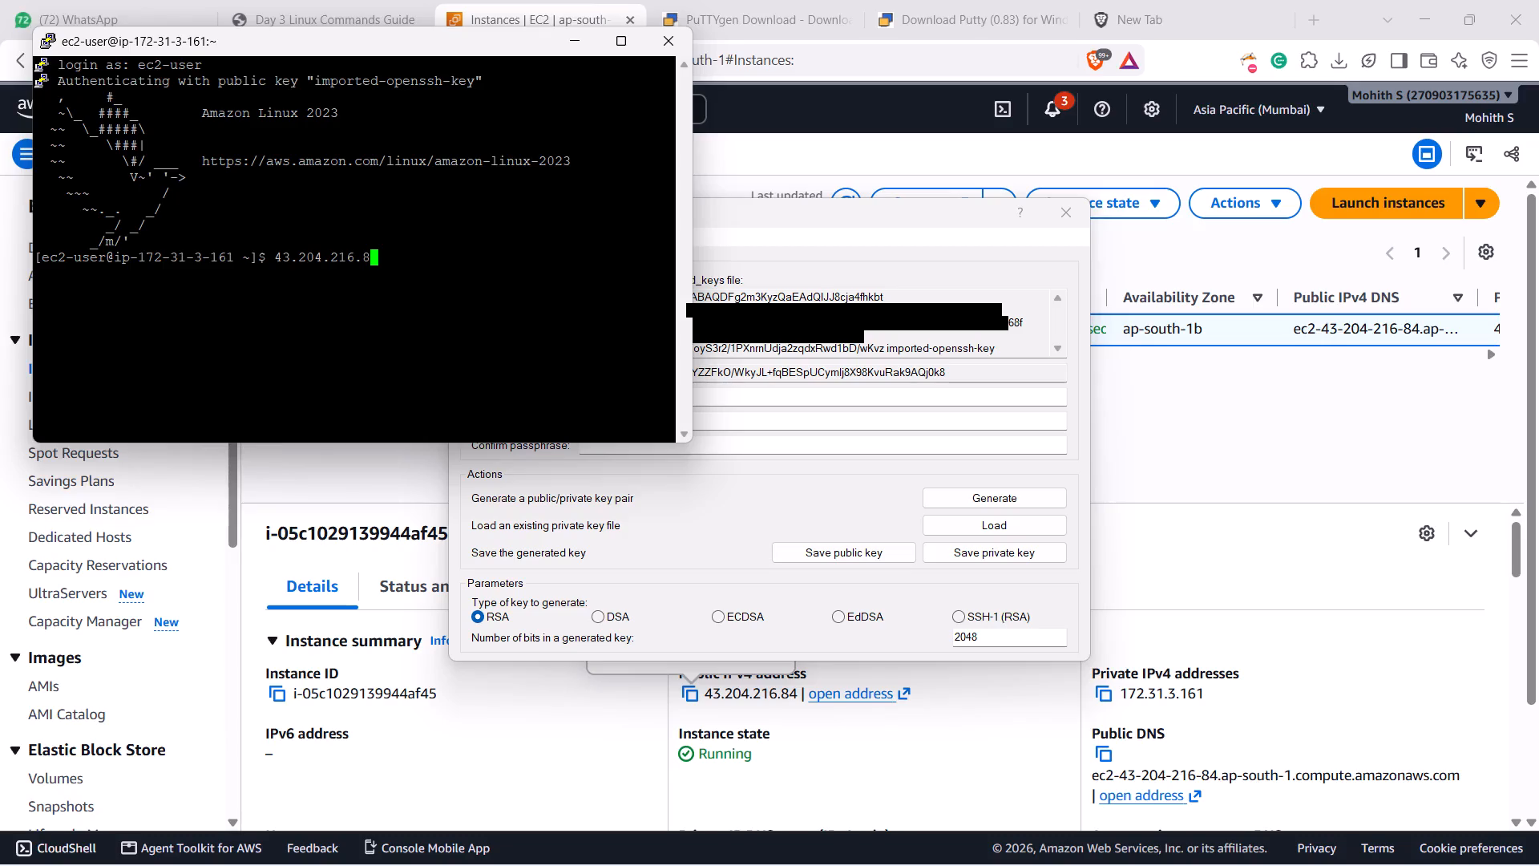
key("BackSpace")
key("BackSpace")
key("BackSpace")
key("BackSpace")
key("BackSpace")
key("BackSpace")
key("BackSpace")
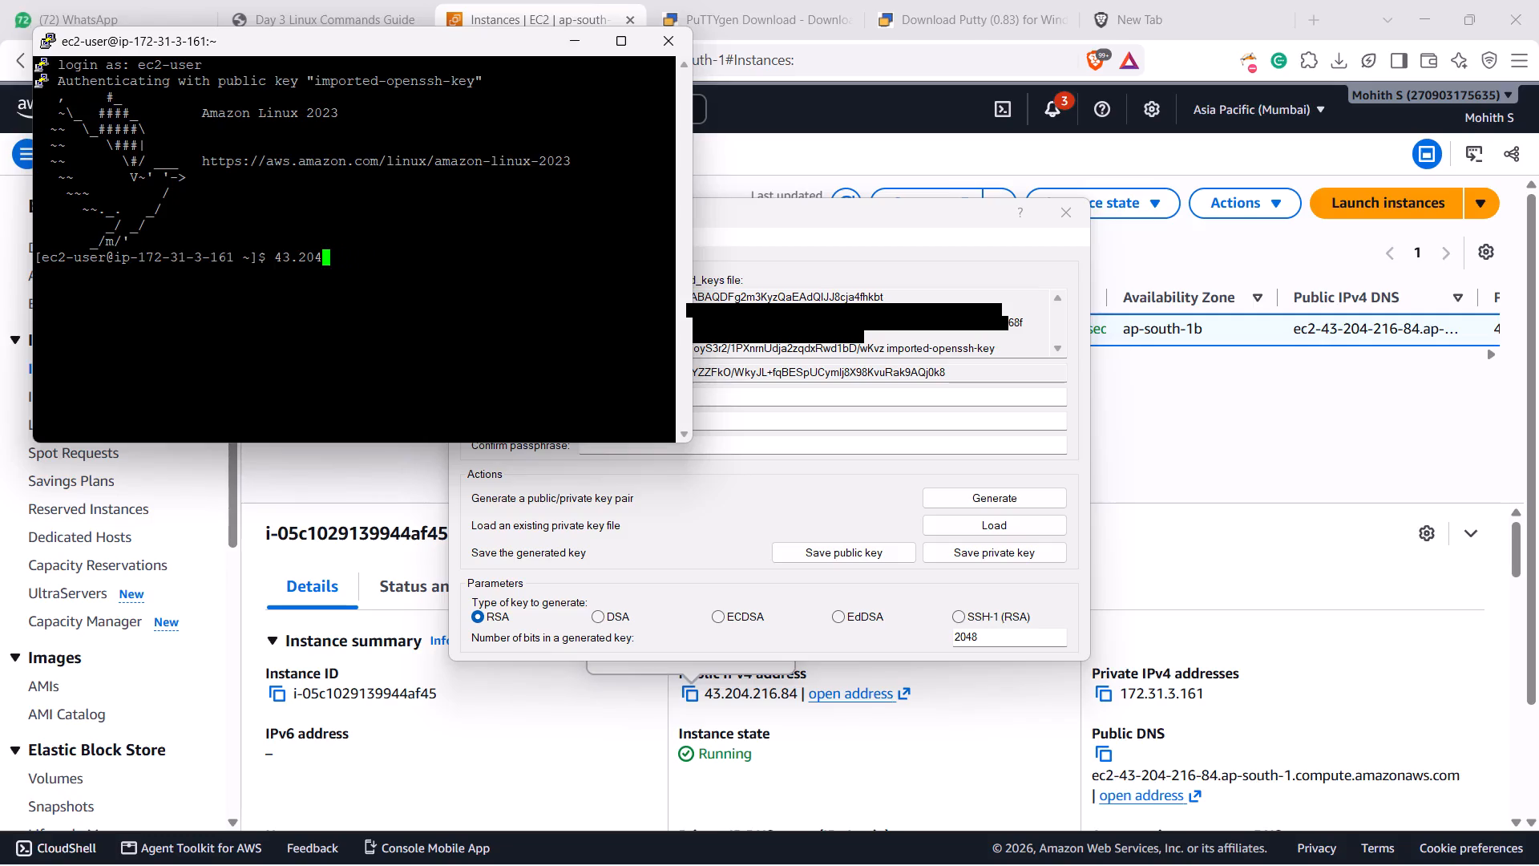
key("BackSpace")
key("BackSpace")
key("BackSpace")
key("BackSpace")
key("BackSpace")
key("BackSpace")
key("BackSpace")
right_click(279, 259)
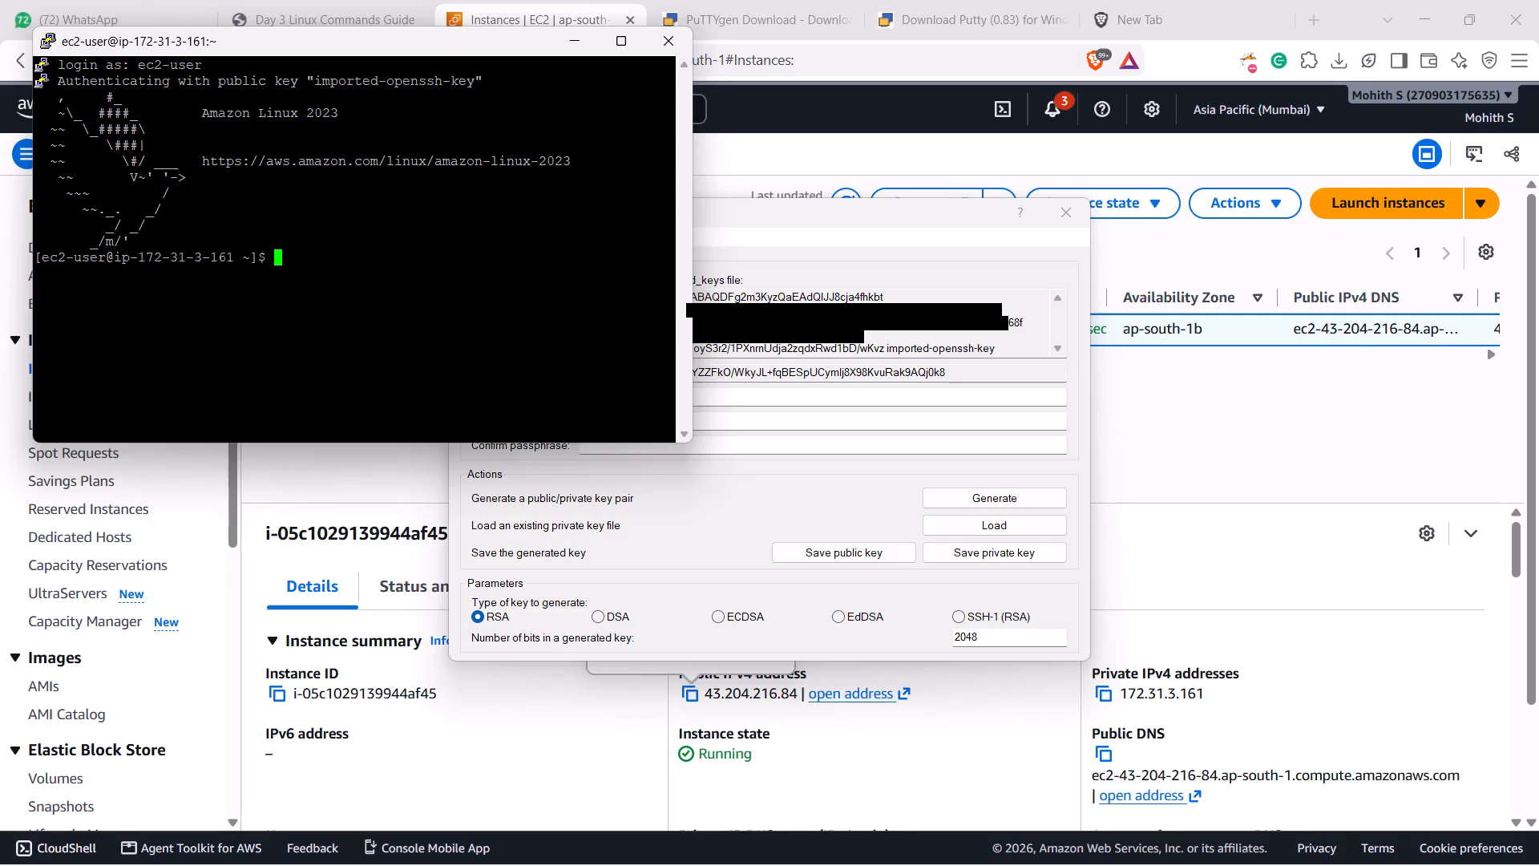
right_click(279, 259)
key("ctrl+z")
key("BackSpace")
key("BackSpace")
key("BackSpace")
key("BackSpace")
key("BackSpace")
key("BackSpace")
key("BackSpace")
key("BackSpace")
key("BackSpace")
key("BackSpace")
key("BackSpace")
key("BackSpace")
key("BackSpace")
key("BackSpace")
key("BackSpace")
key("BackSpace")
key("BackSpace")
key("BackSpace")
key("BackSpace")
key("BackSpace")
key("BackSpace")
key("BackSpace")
Open the running PuTTY session's settings and view the window appearance options.
right_click(382, 46)
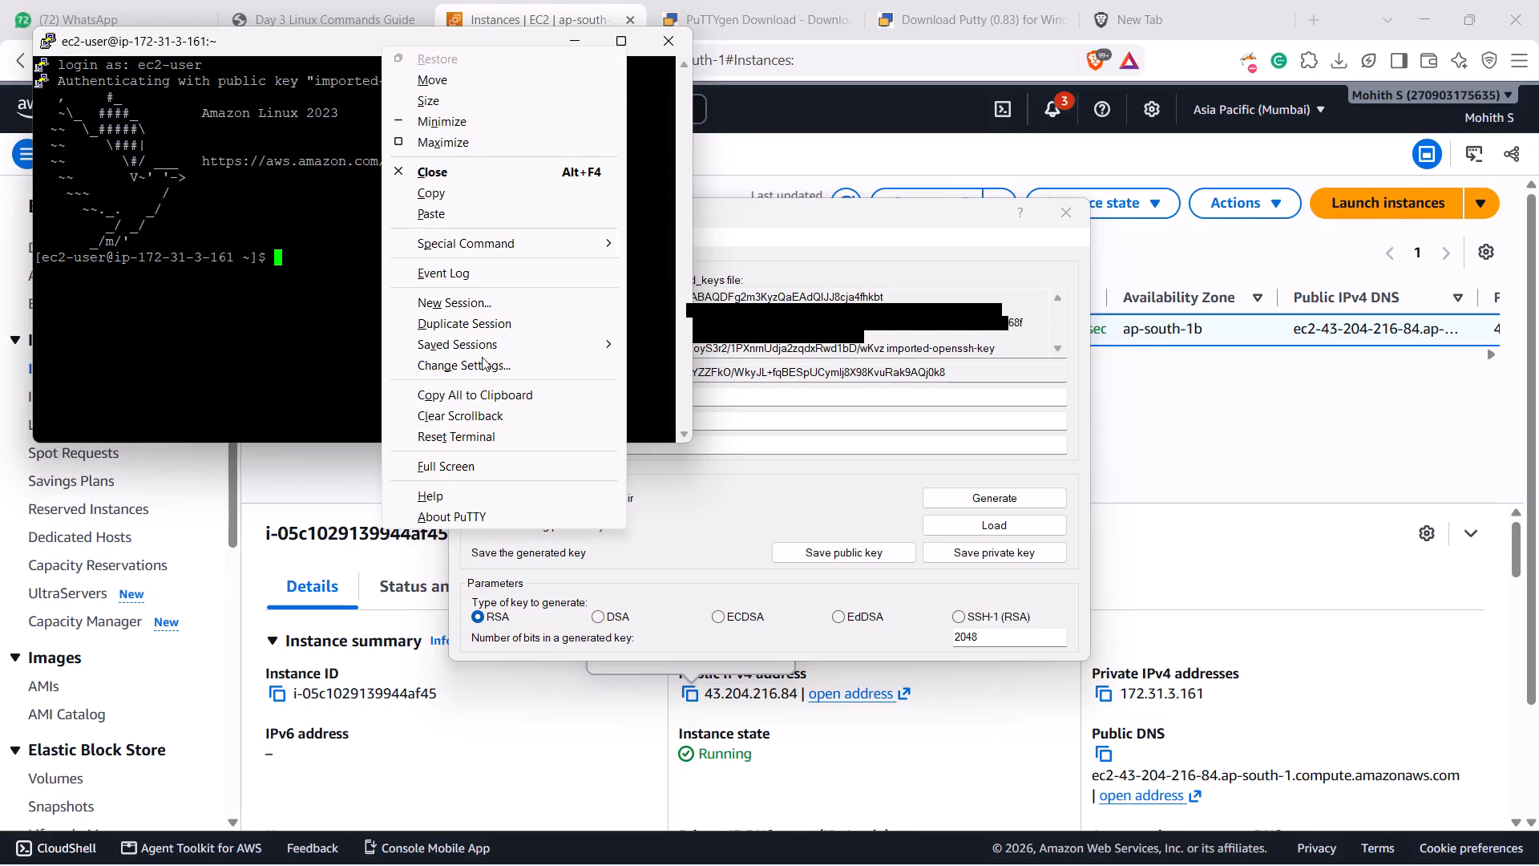
left_click(484, 361)
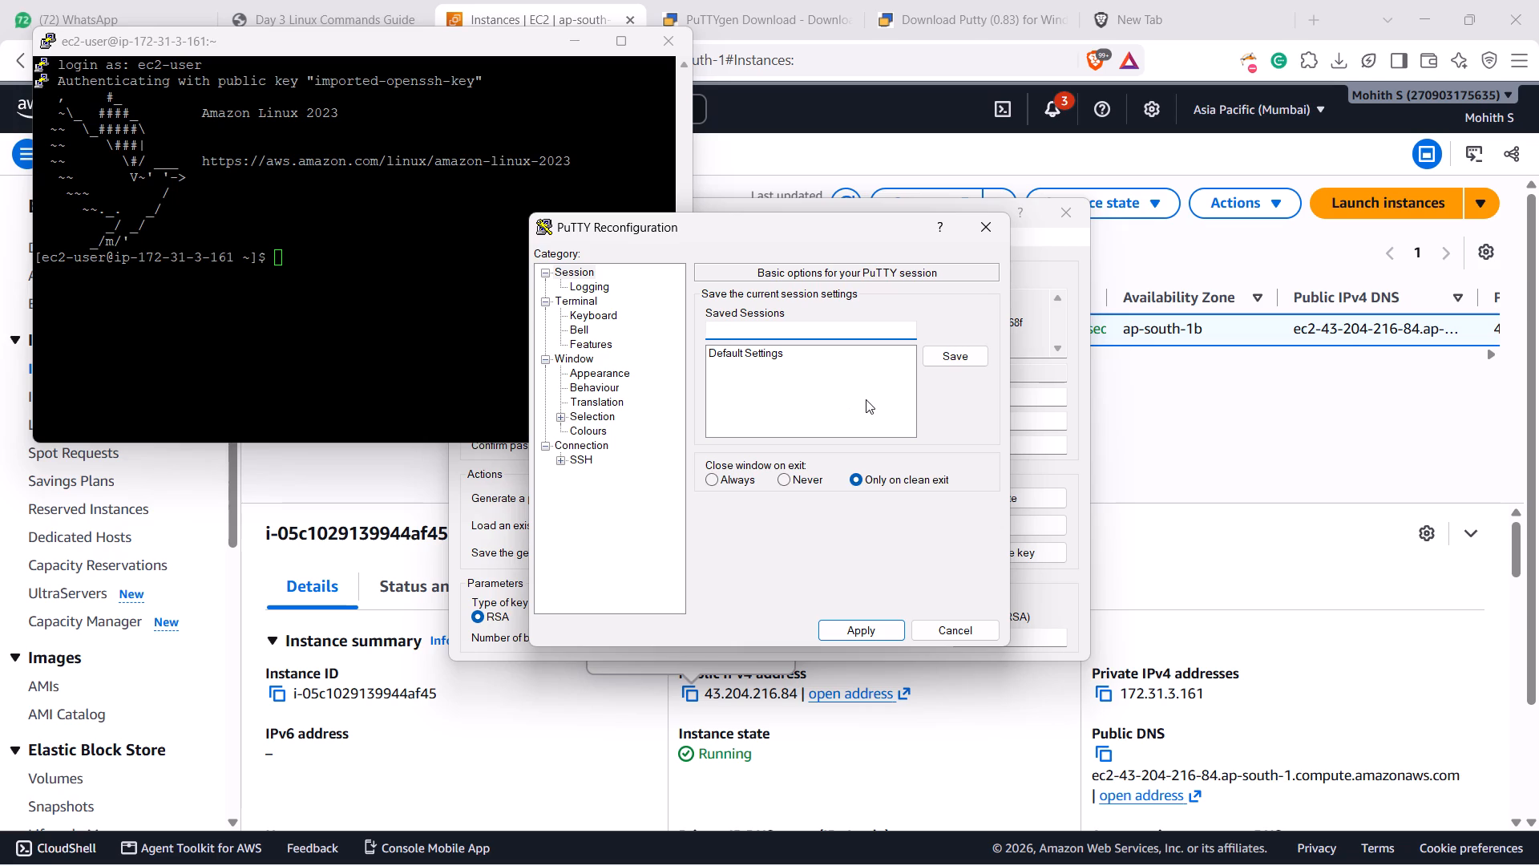
left_click(620, 371)
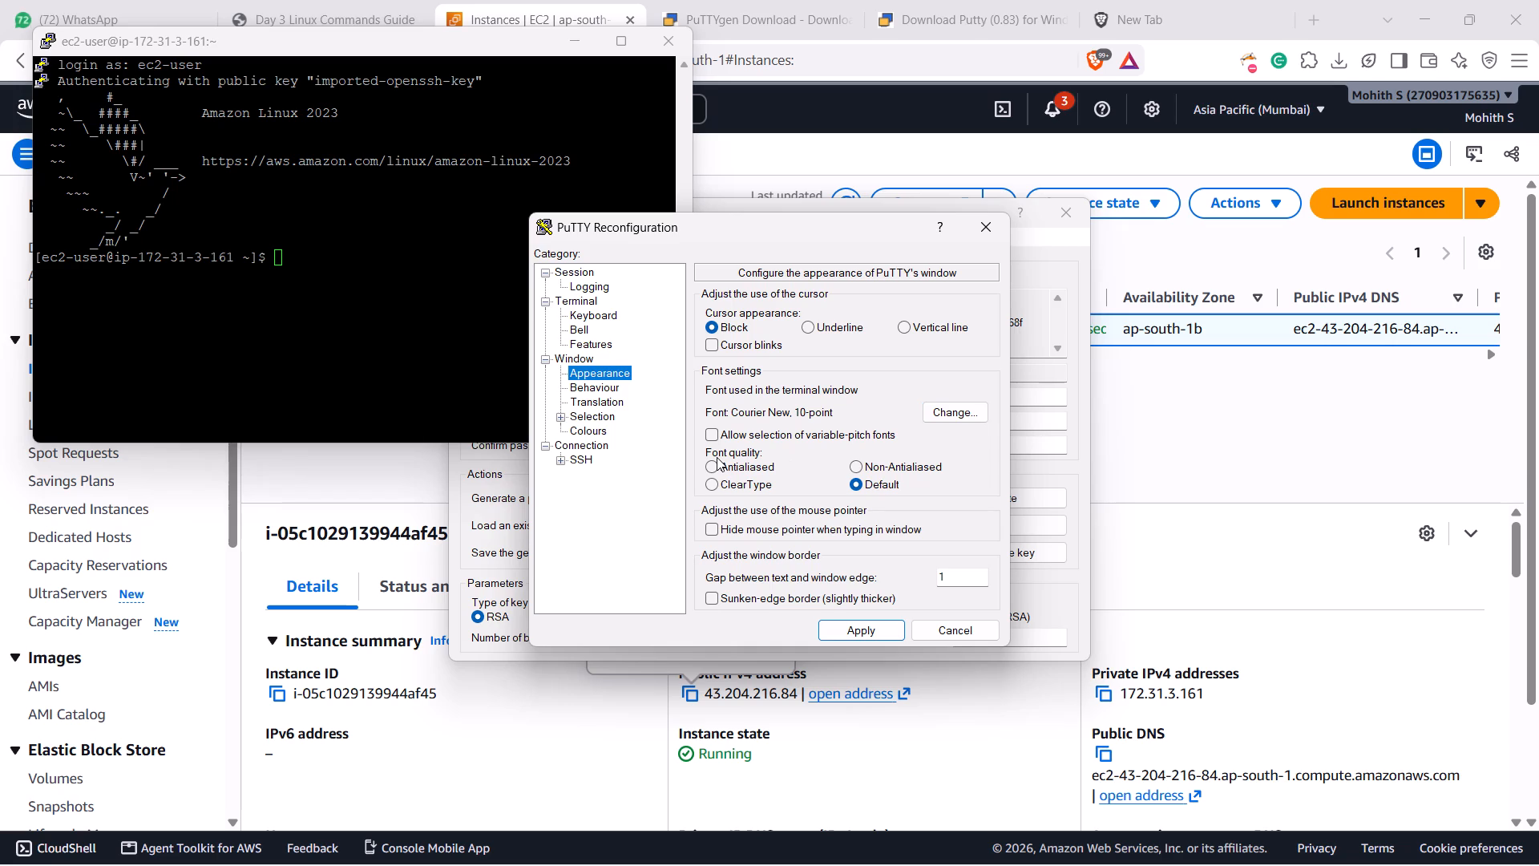
left_click(523, 195)
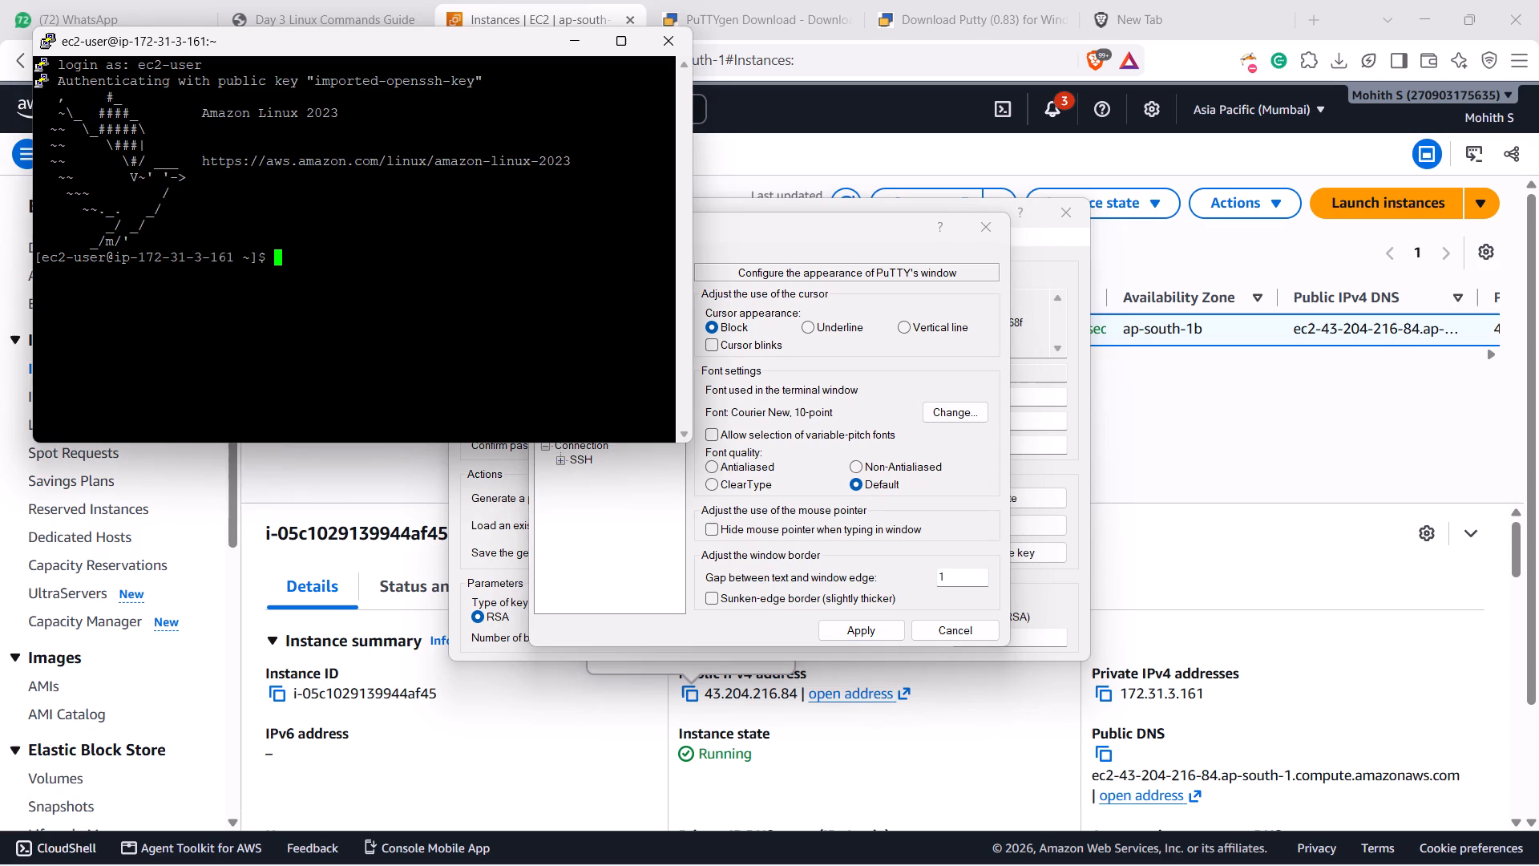
Close the ec2-user SSH session and the PuTTY Key Generator.
left_click(668, 45)
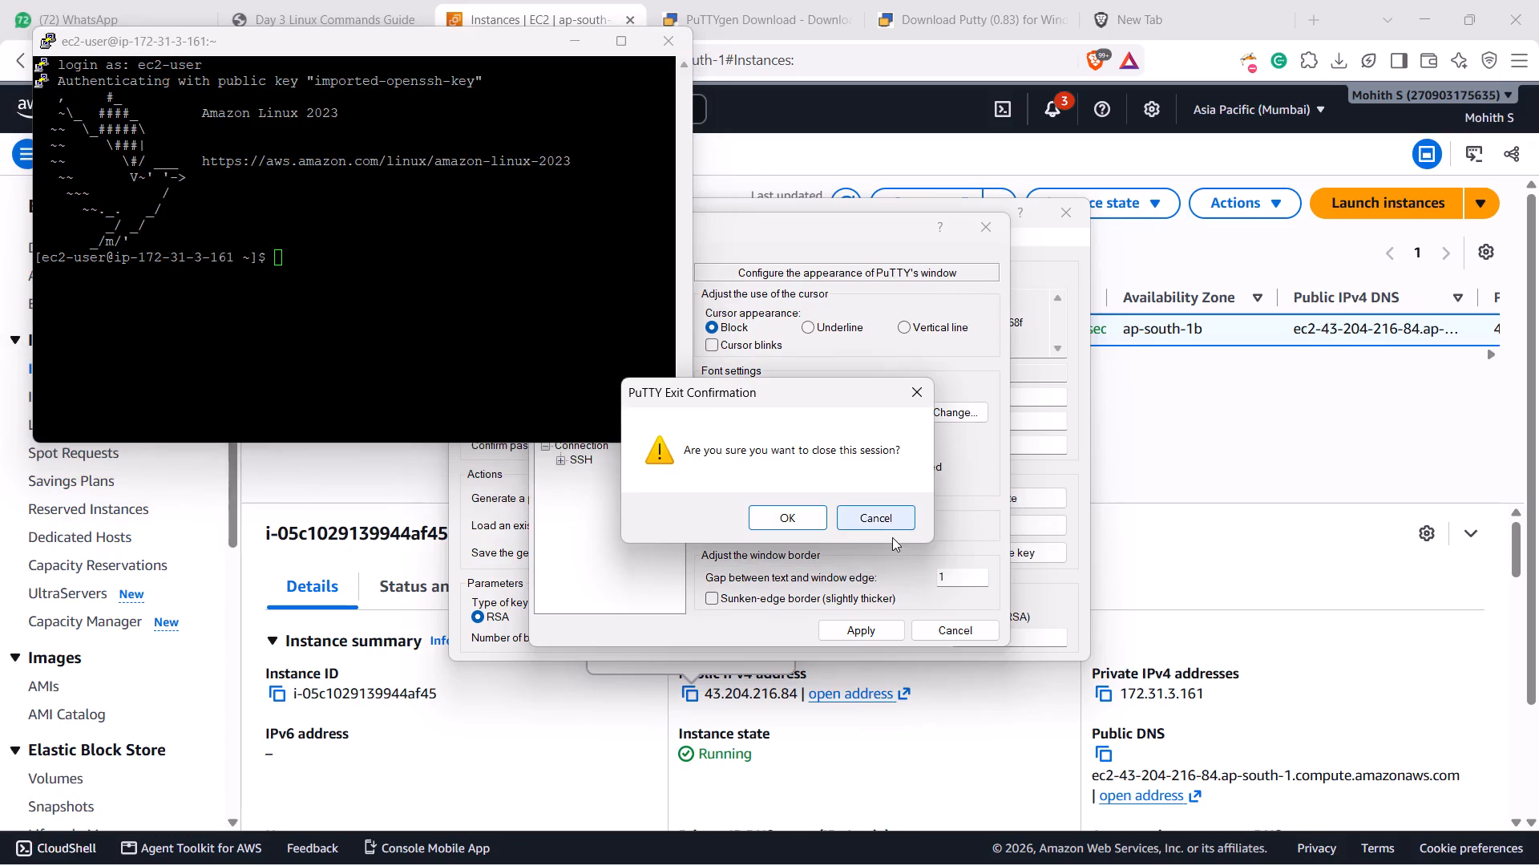
left_click(806, 516)
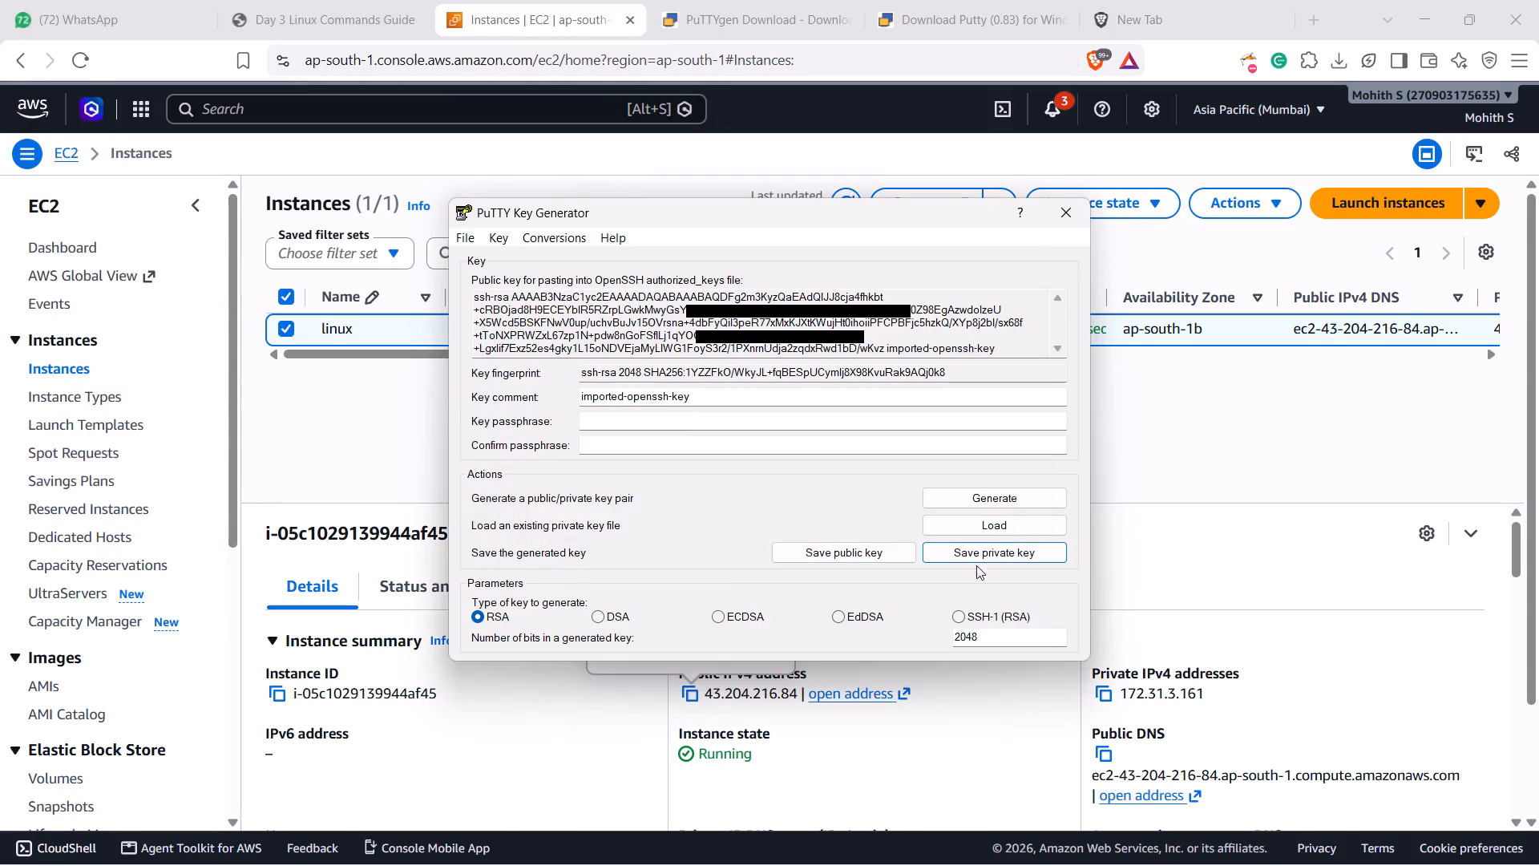
left_click(1060, 214)
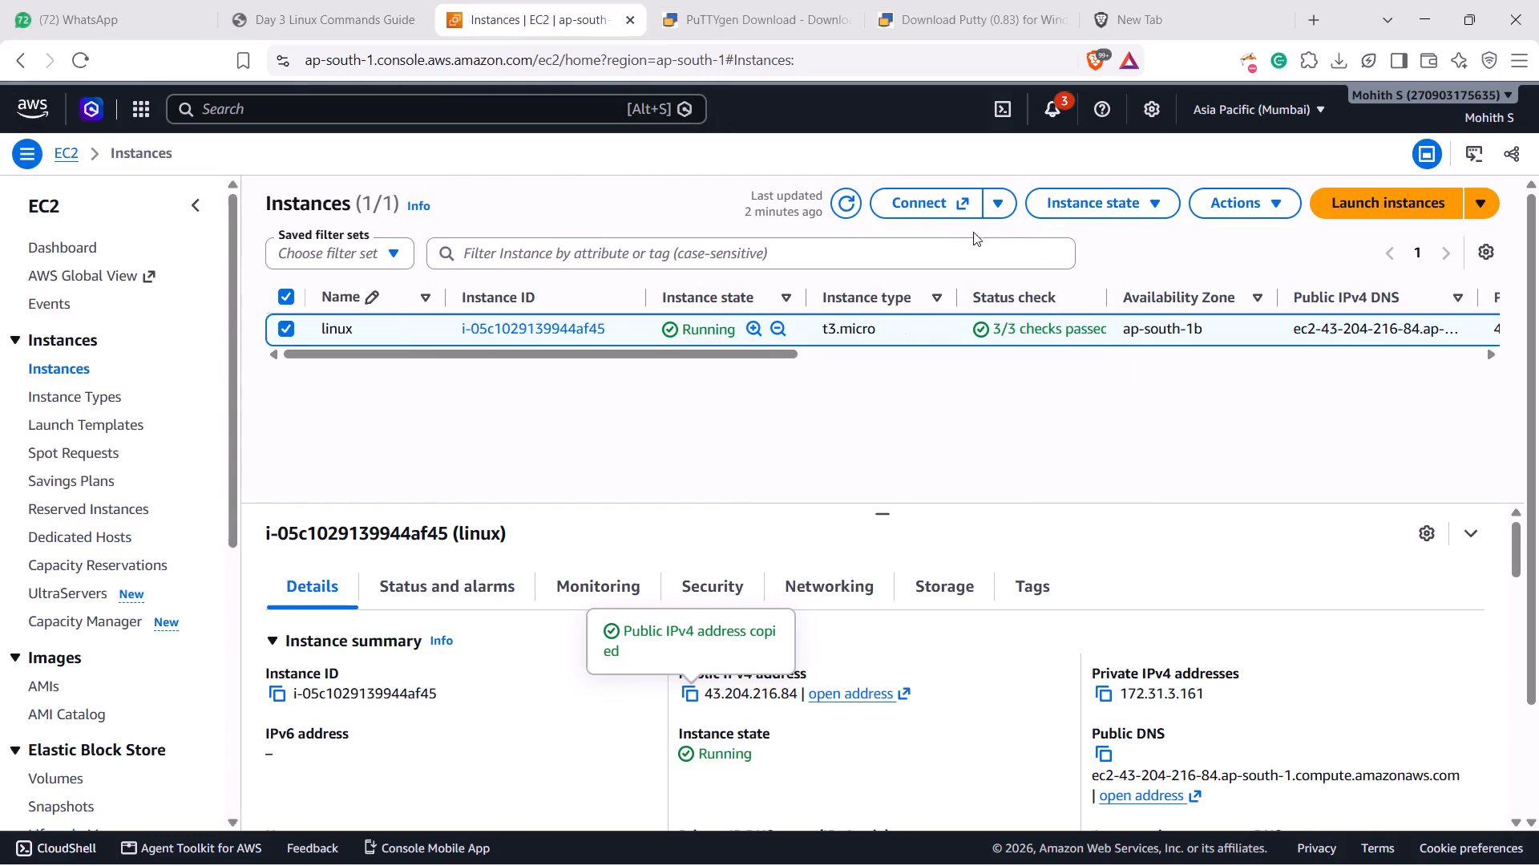
Terminate the linux instance in the EC2 console, leaving the OS shutdown unskipped.
left_click(1092, 210)
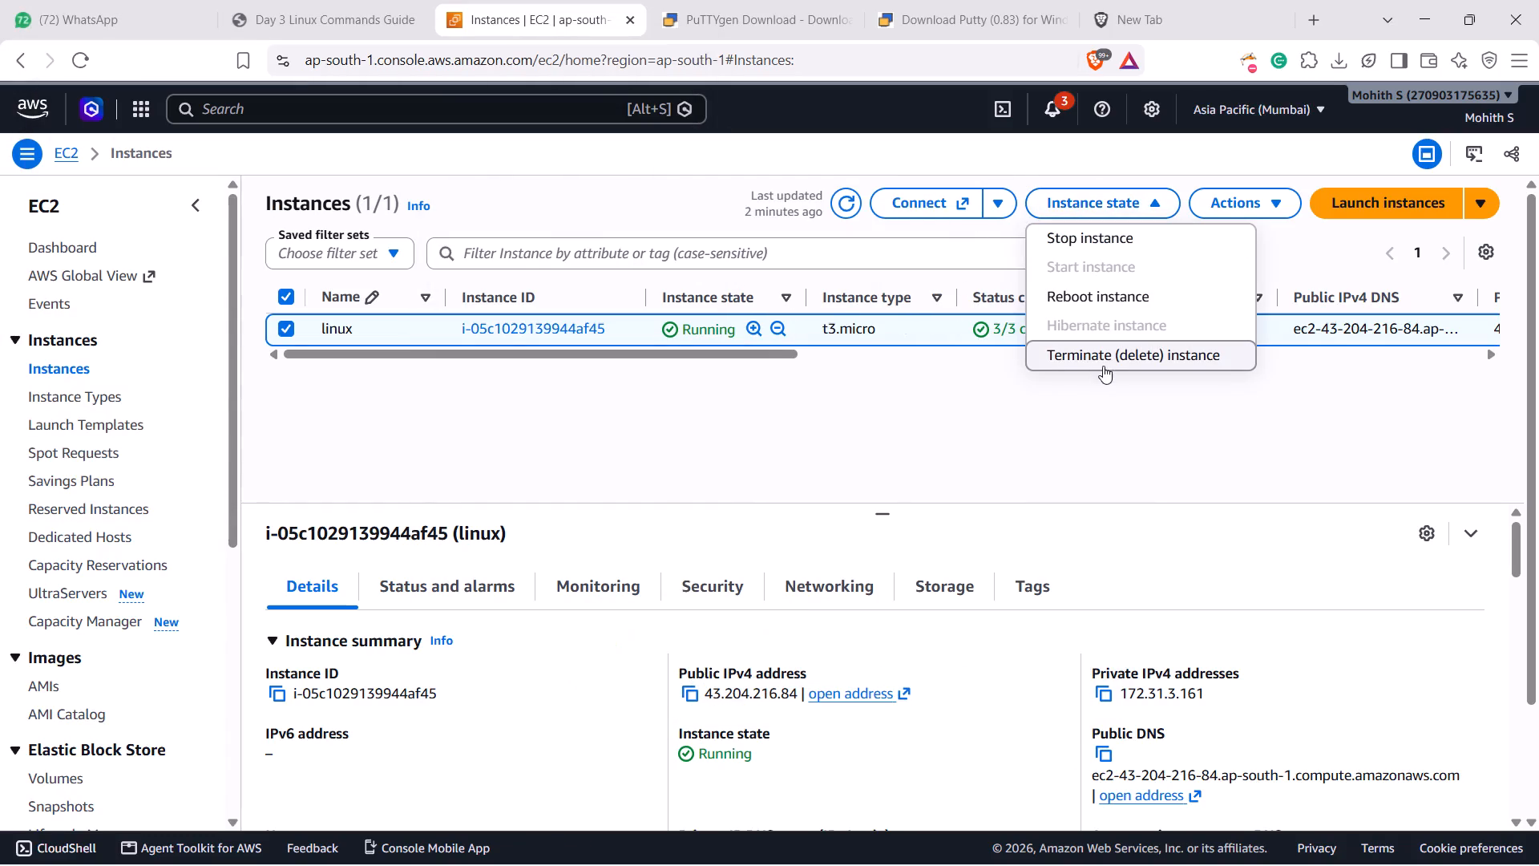
left_click(1113, 355)
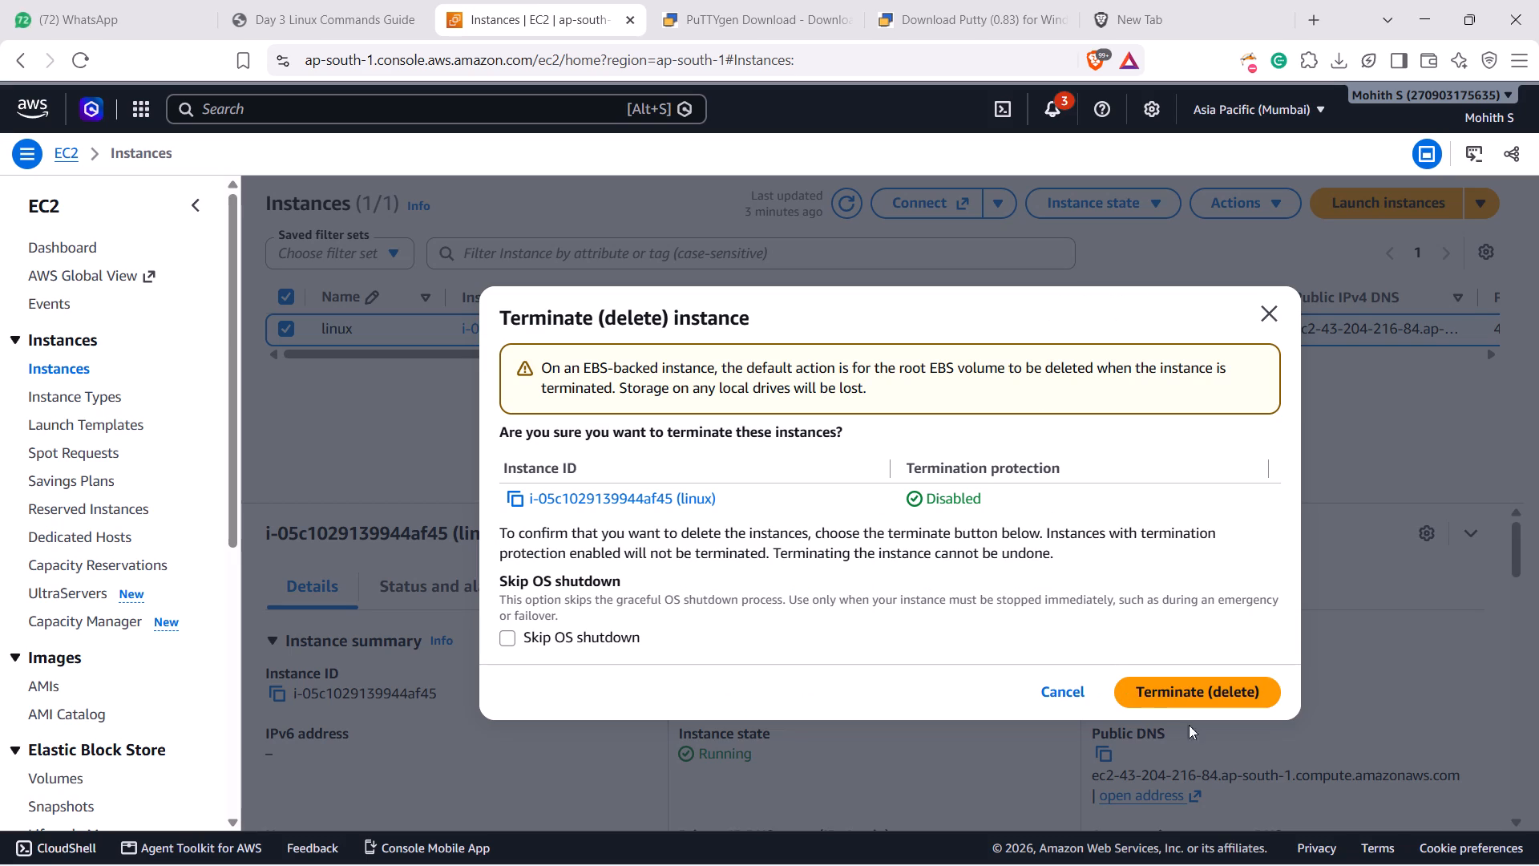
left_click(1192, 678)
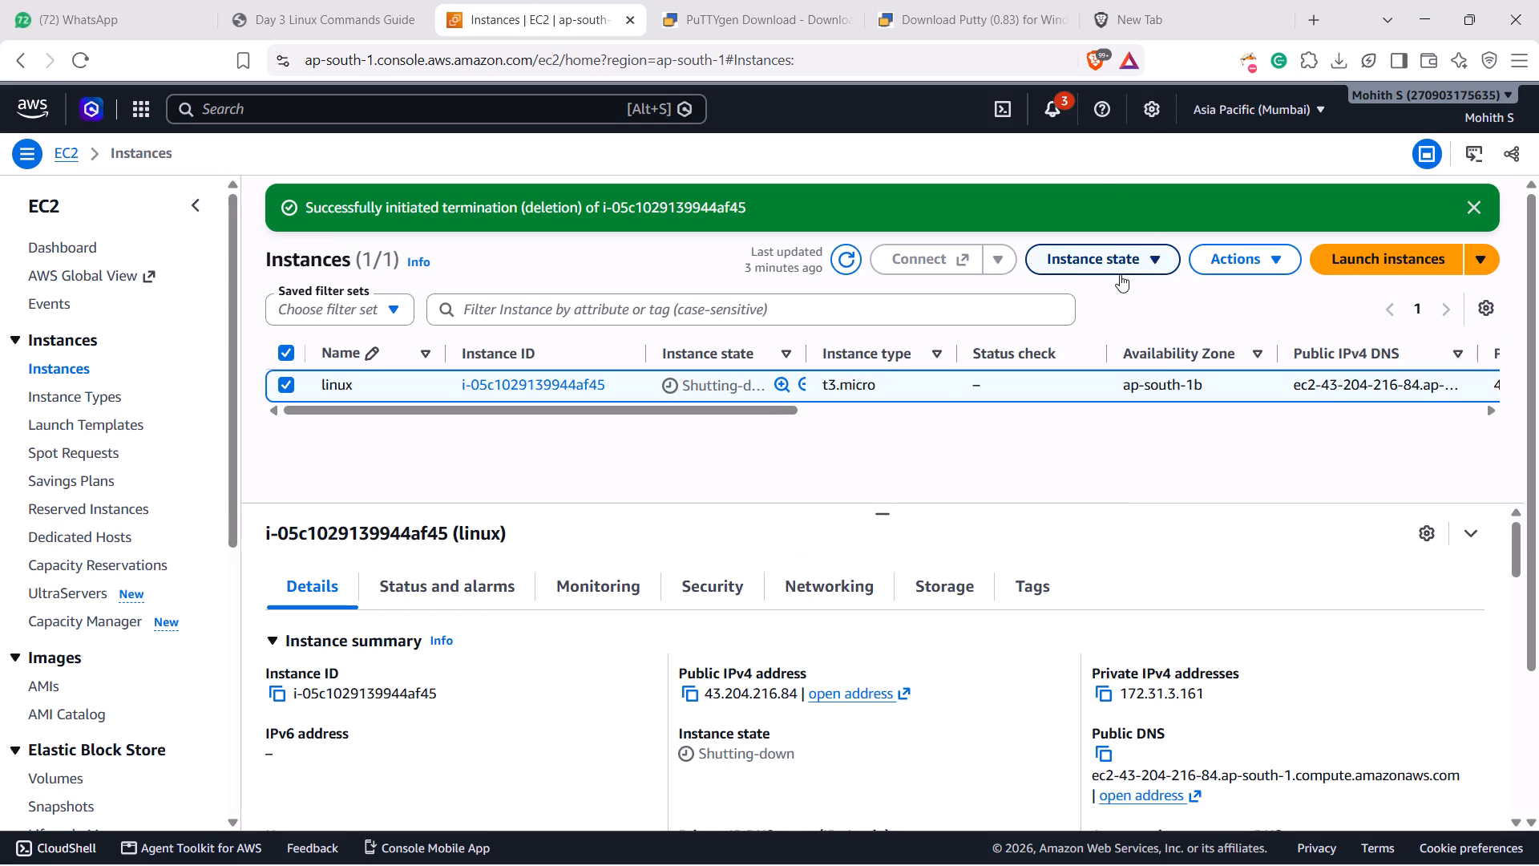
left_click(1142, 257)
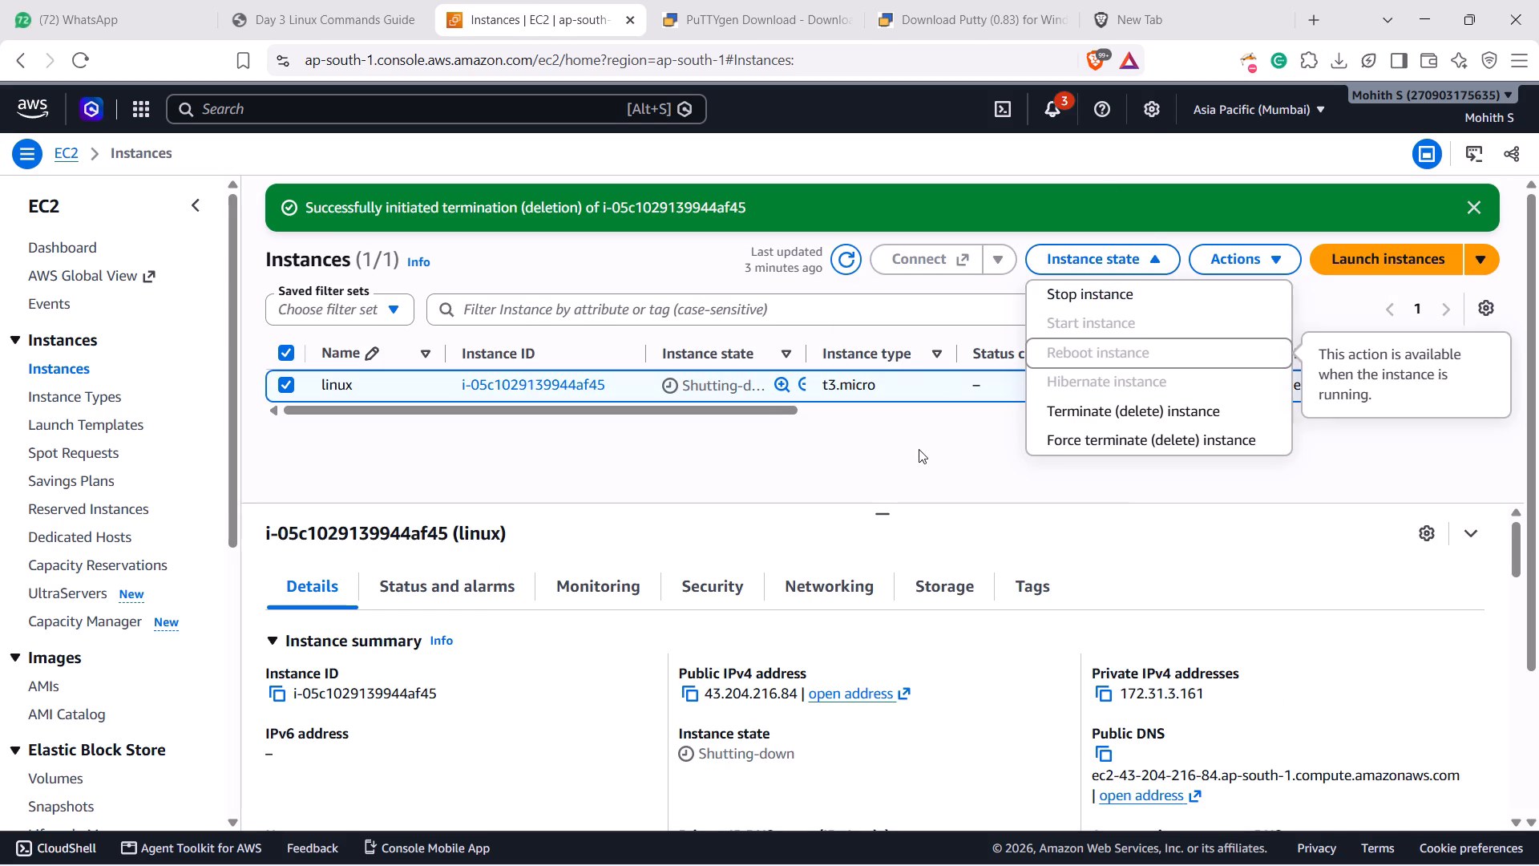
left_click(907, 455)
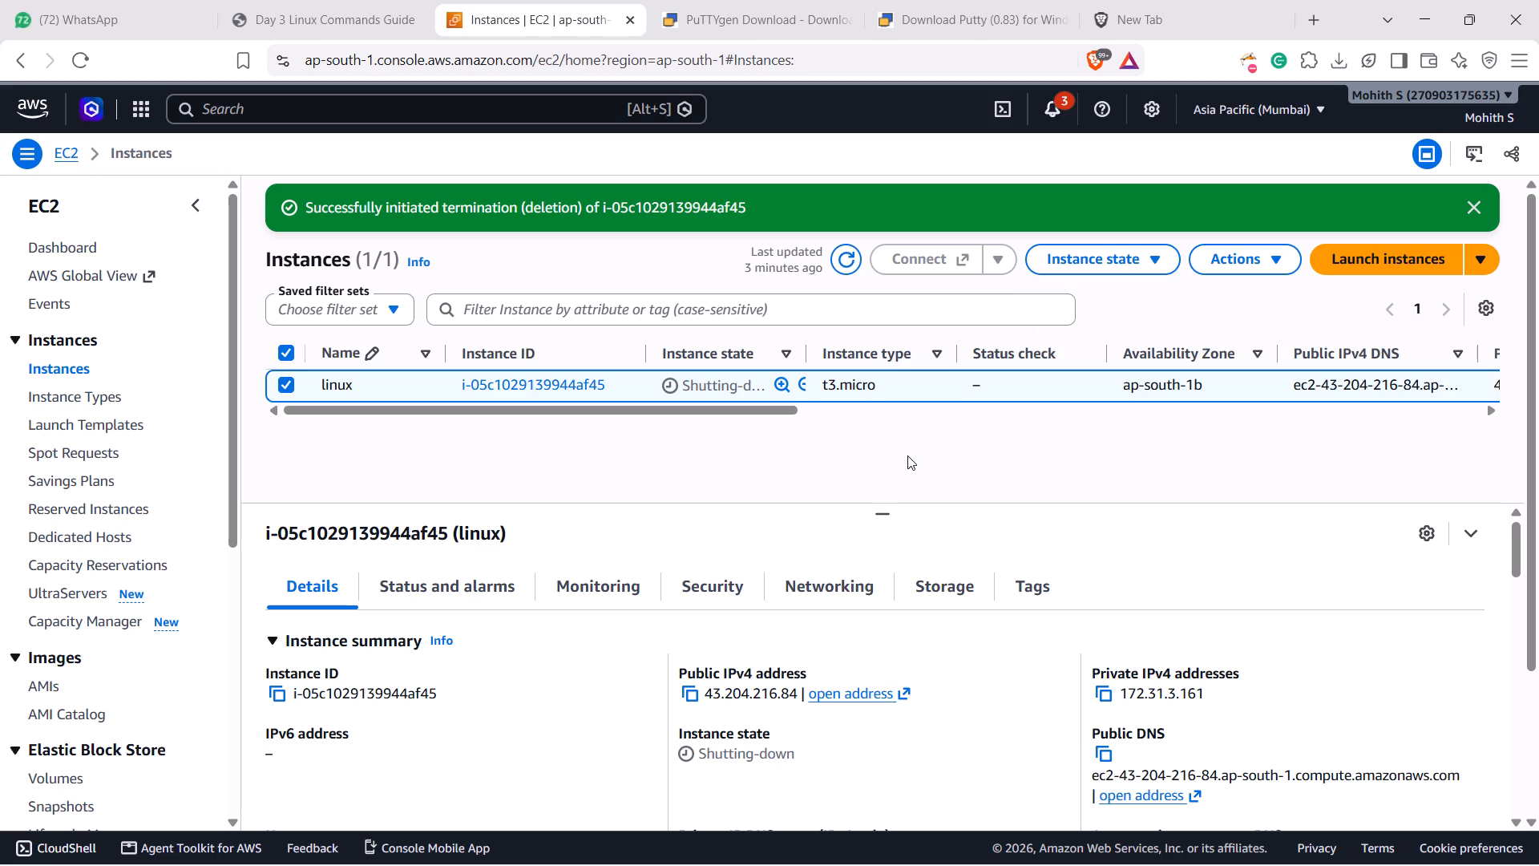
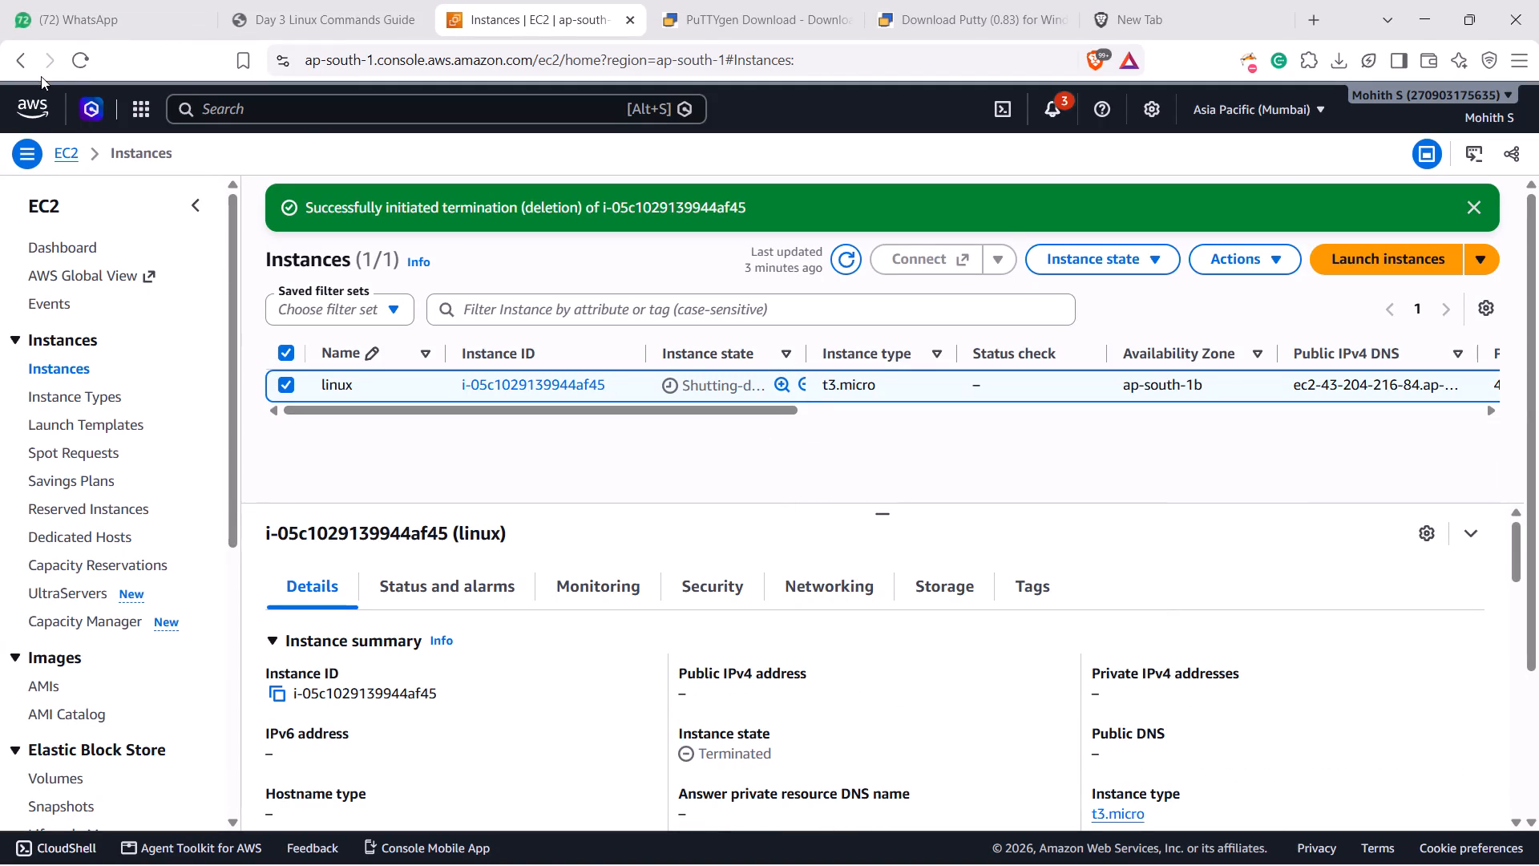
Reload the EC2 Instances page to check the linux instance's current state.
left_click(77, 60)
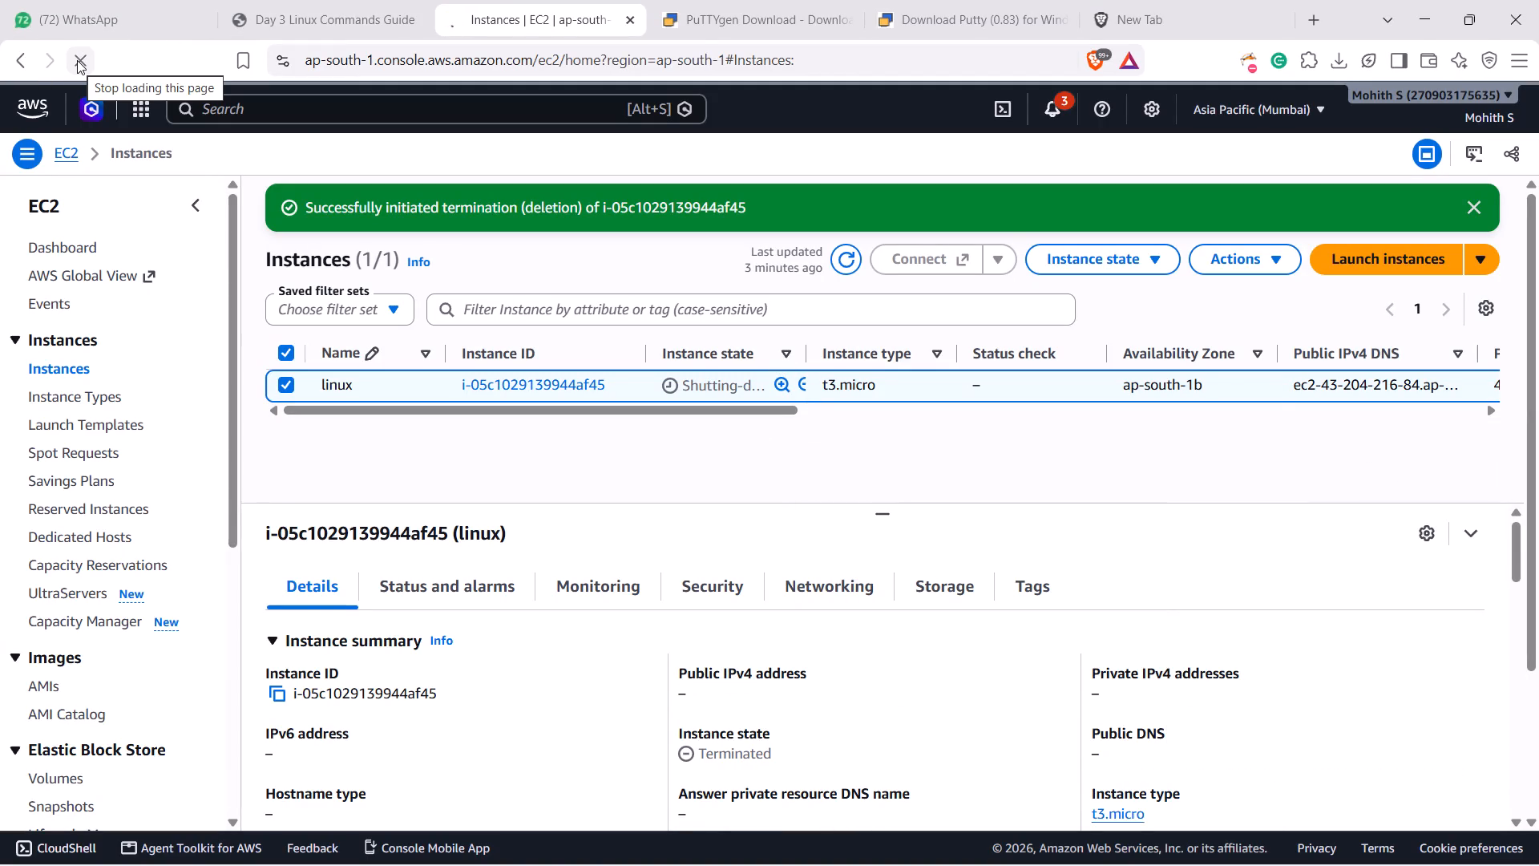
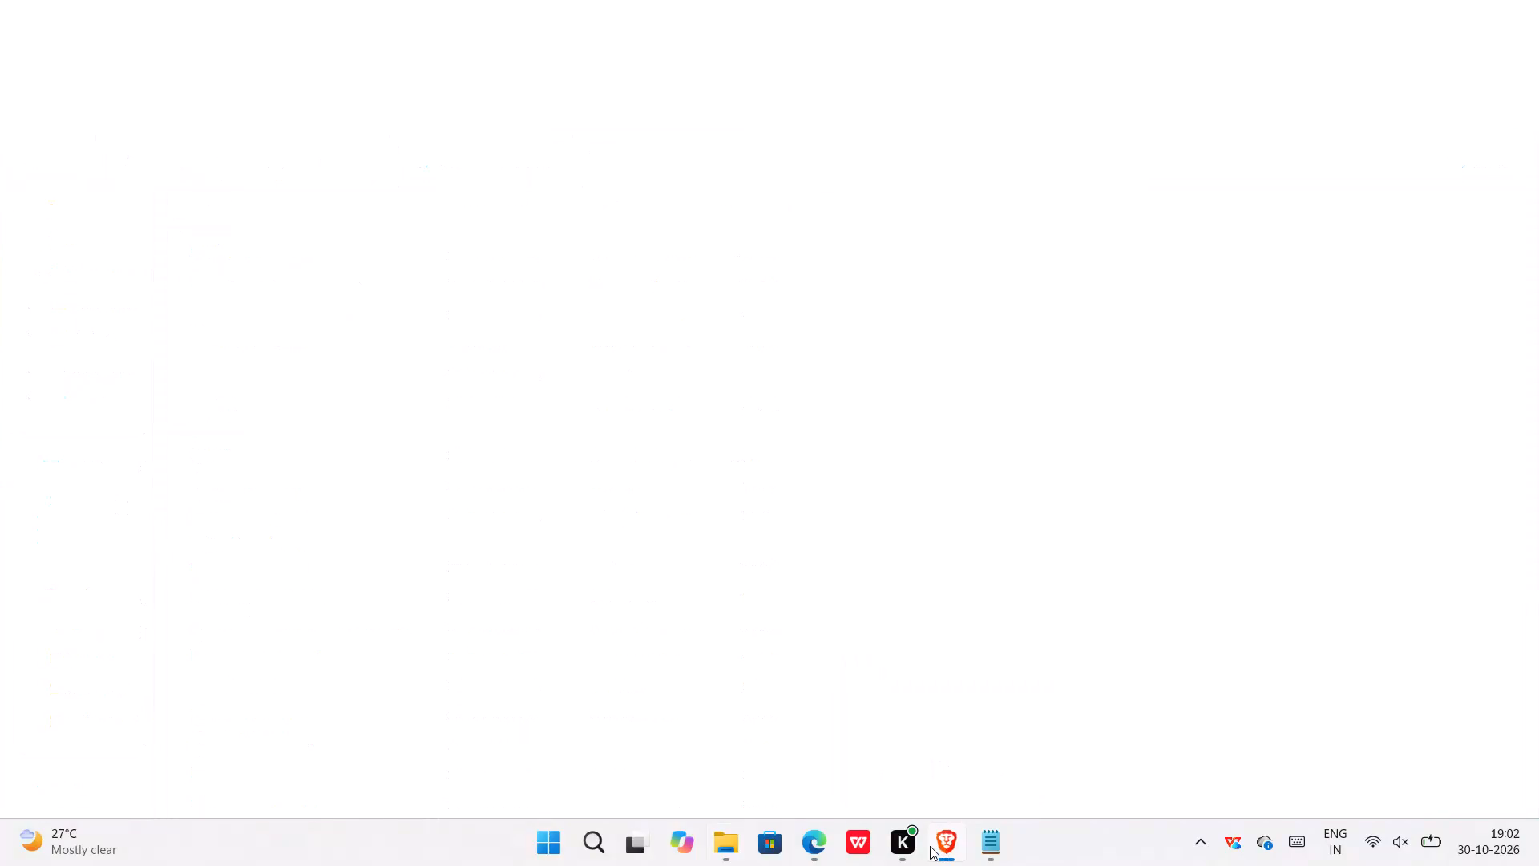
Examine the linux instance's details across the columns of the EC2 Instances table, including state, key name, launch time and platform.
scroll(606, 619, "up", 3)
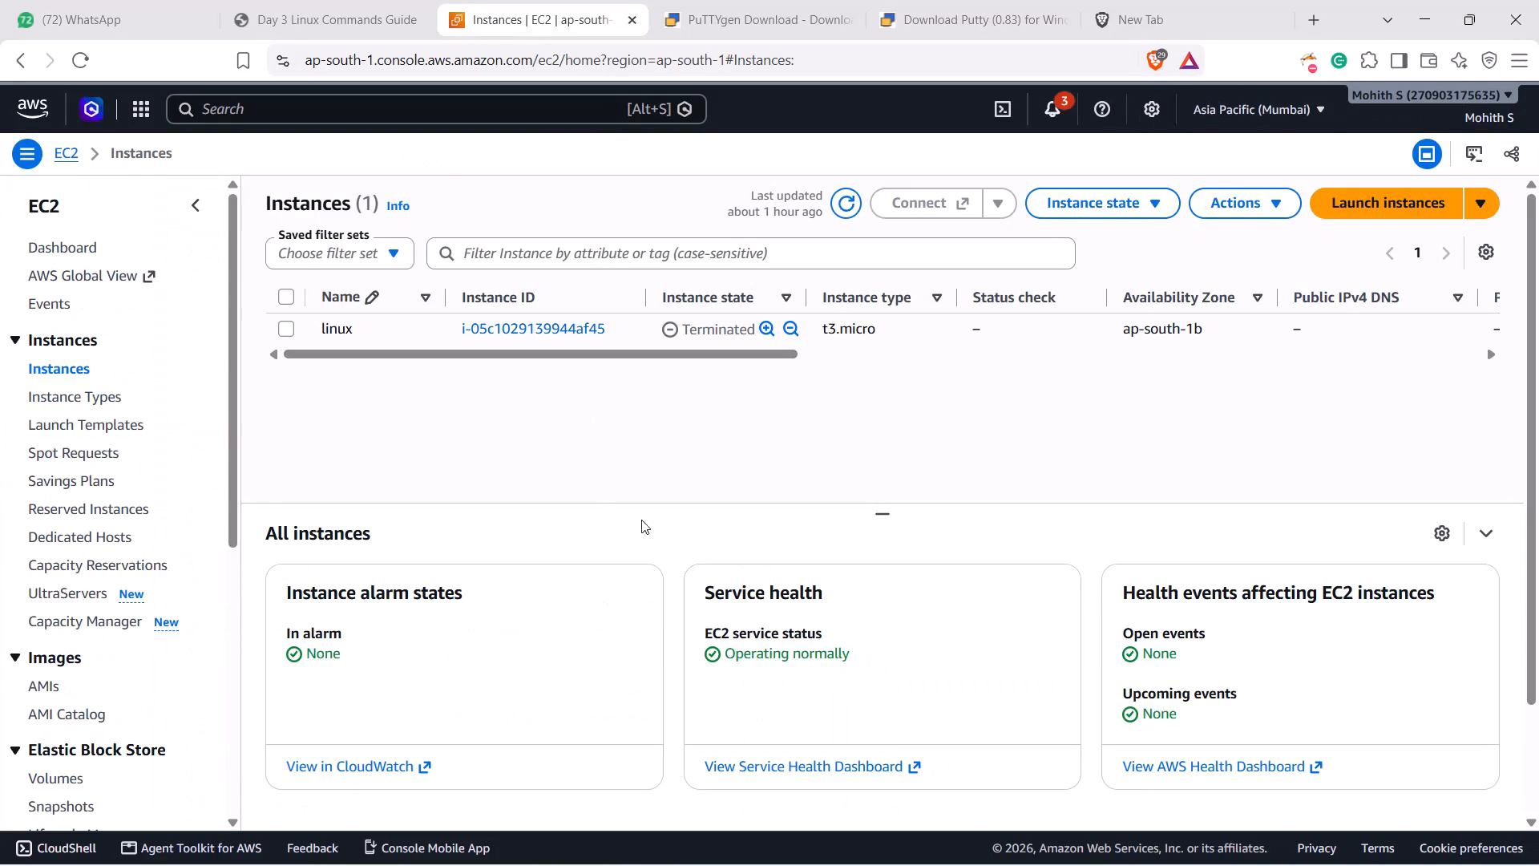
left_click_drag(616, 360, 622, 352)
left_click_drag(622, 352, 1316, 451)
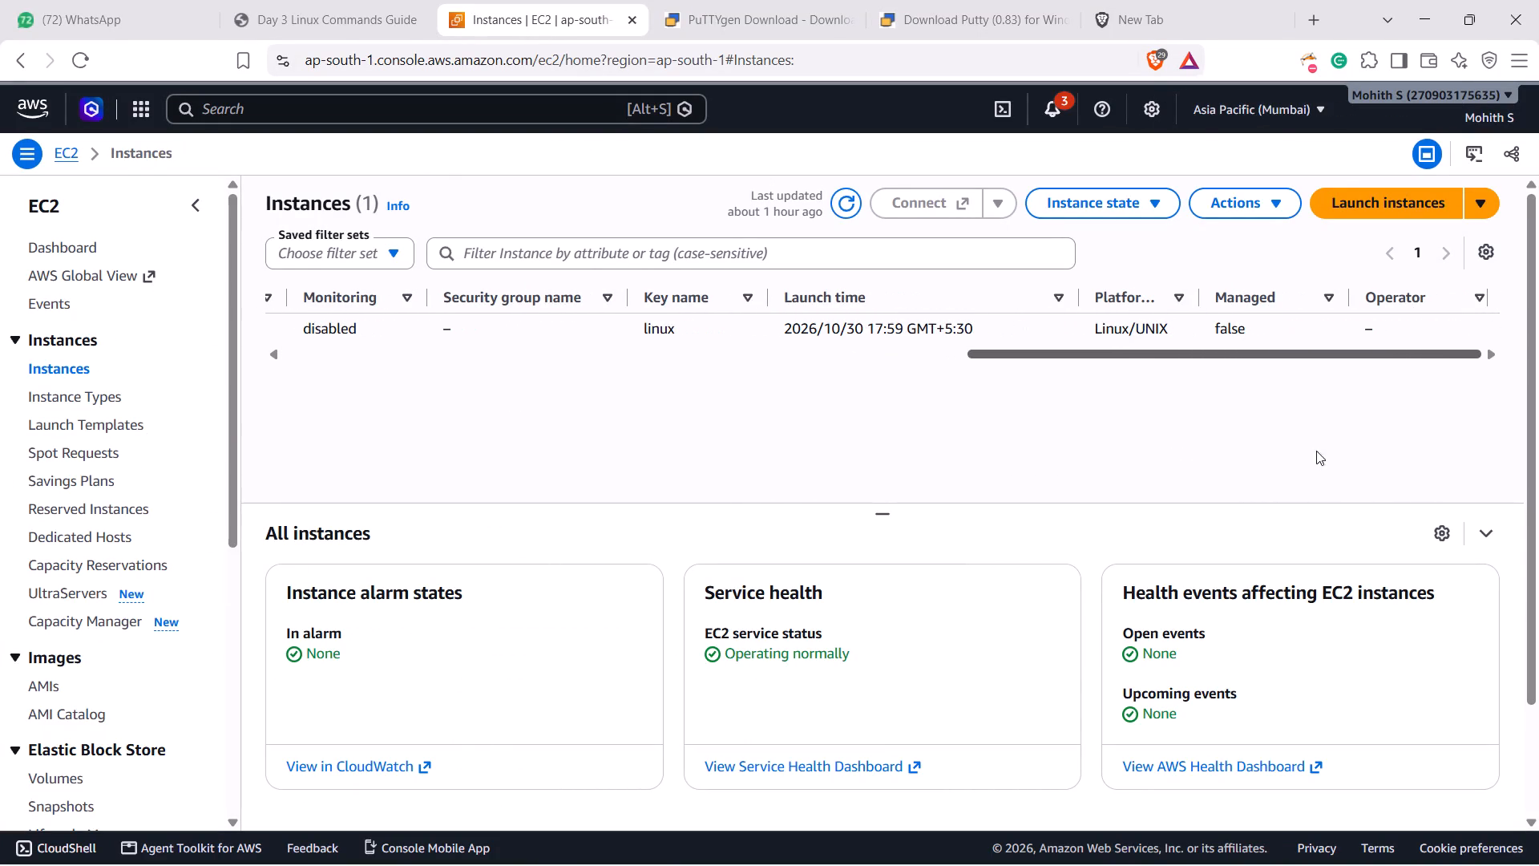
left_click_drag(1316, 451, 309, 488)
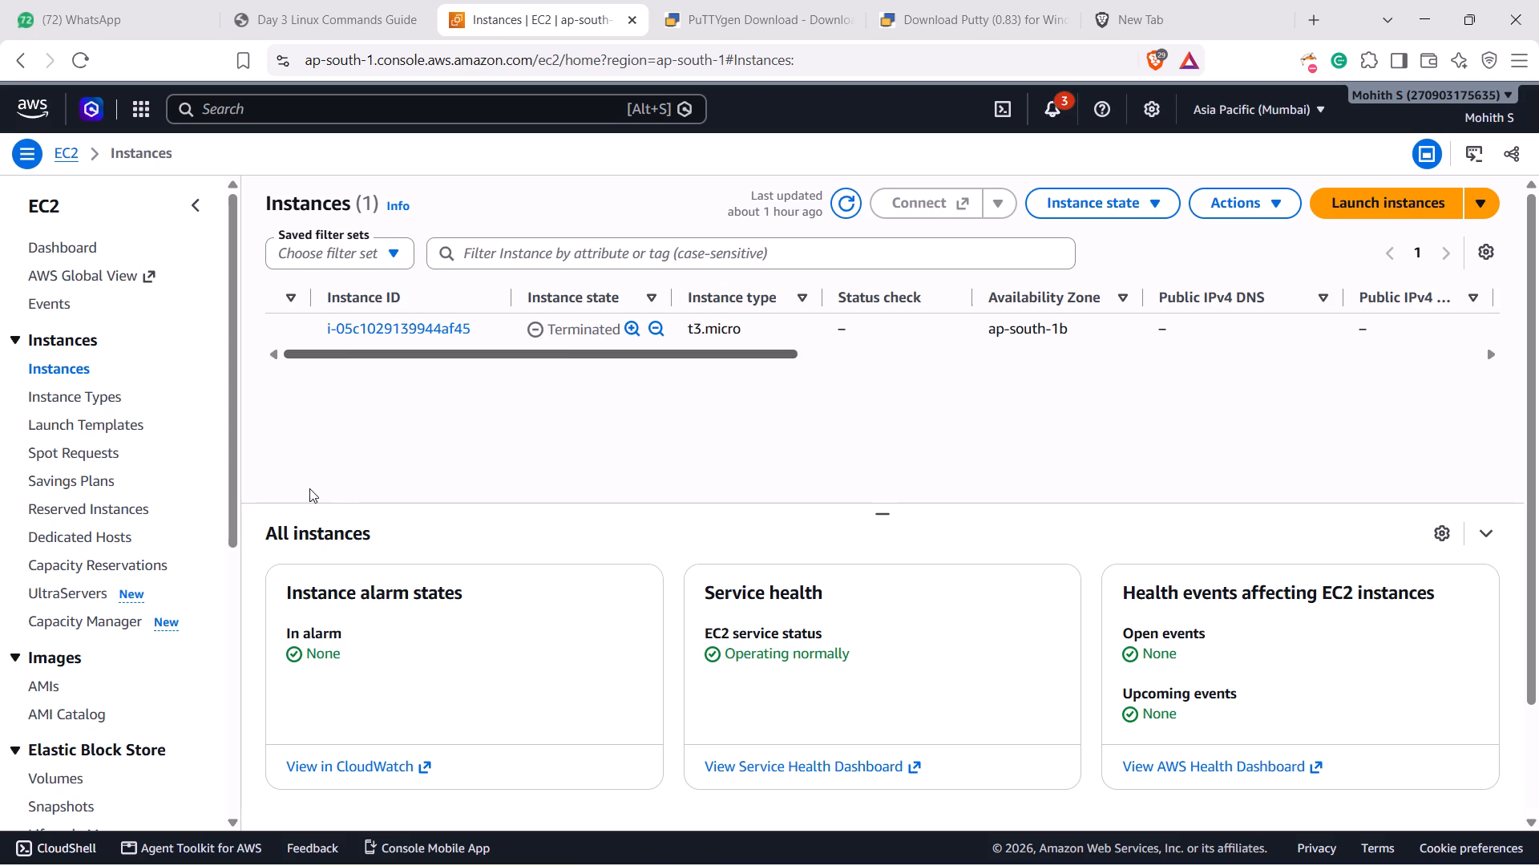
left_click_drag(309, 488, 775, 353)
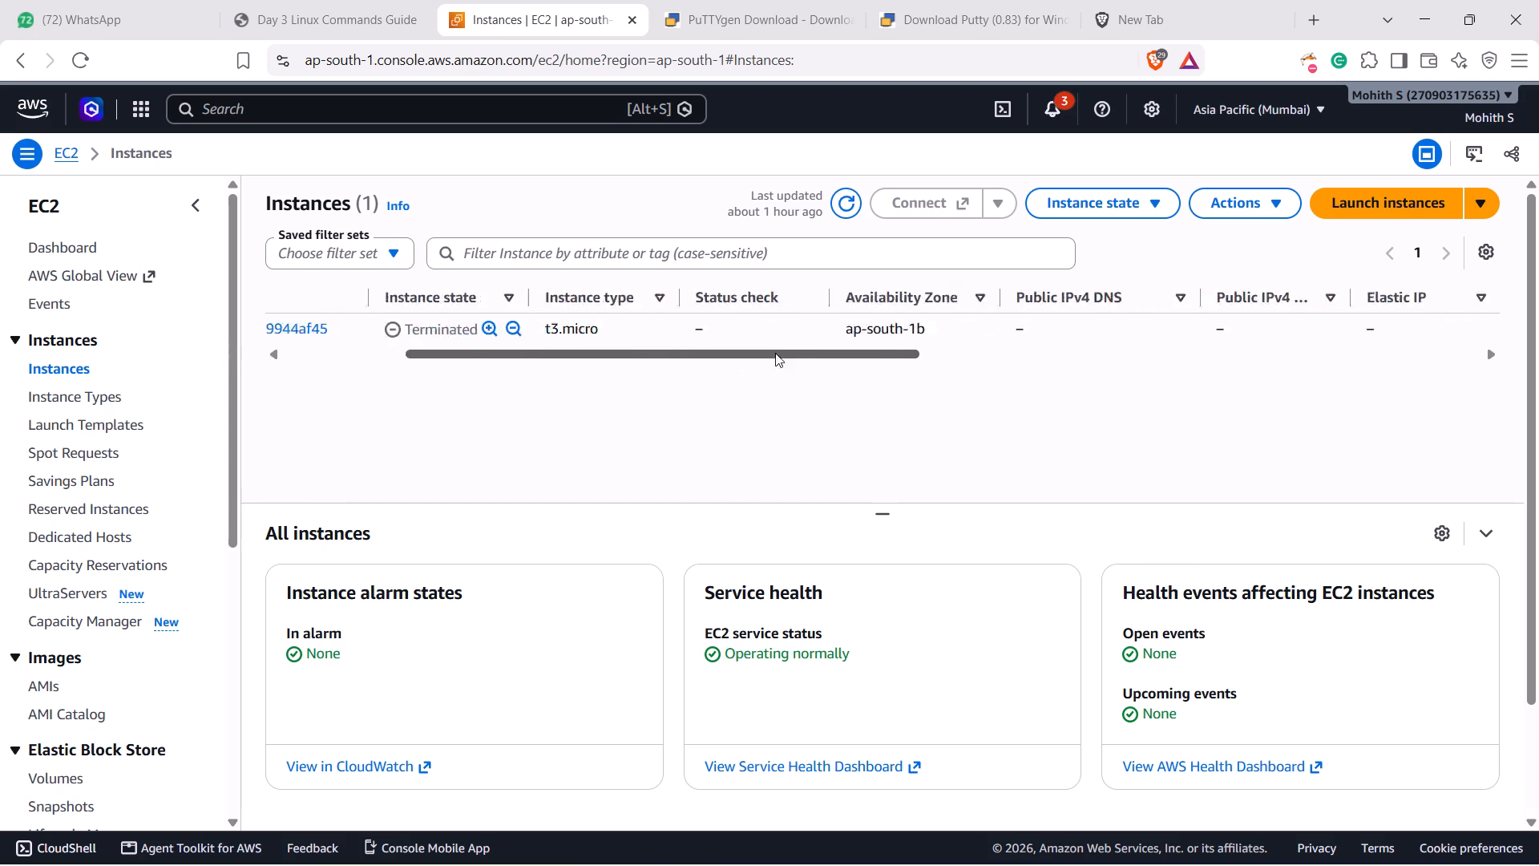
left_click_drag(775, 353, 1173, 297)
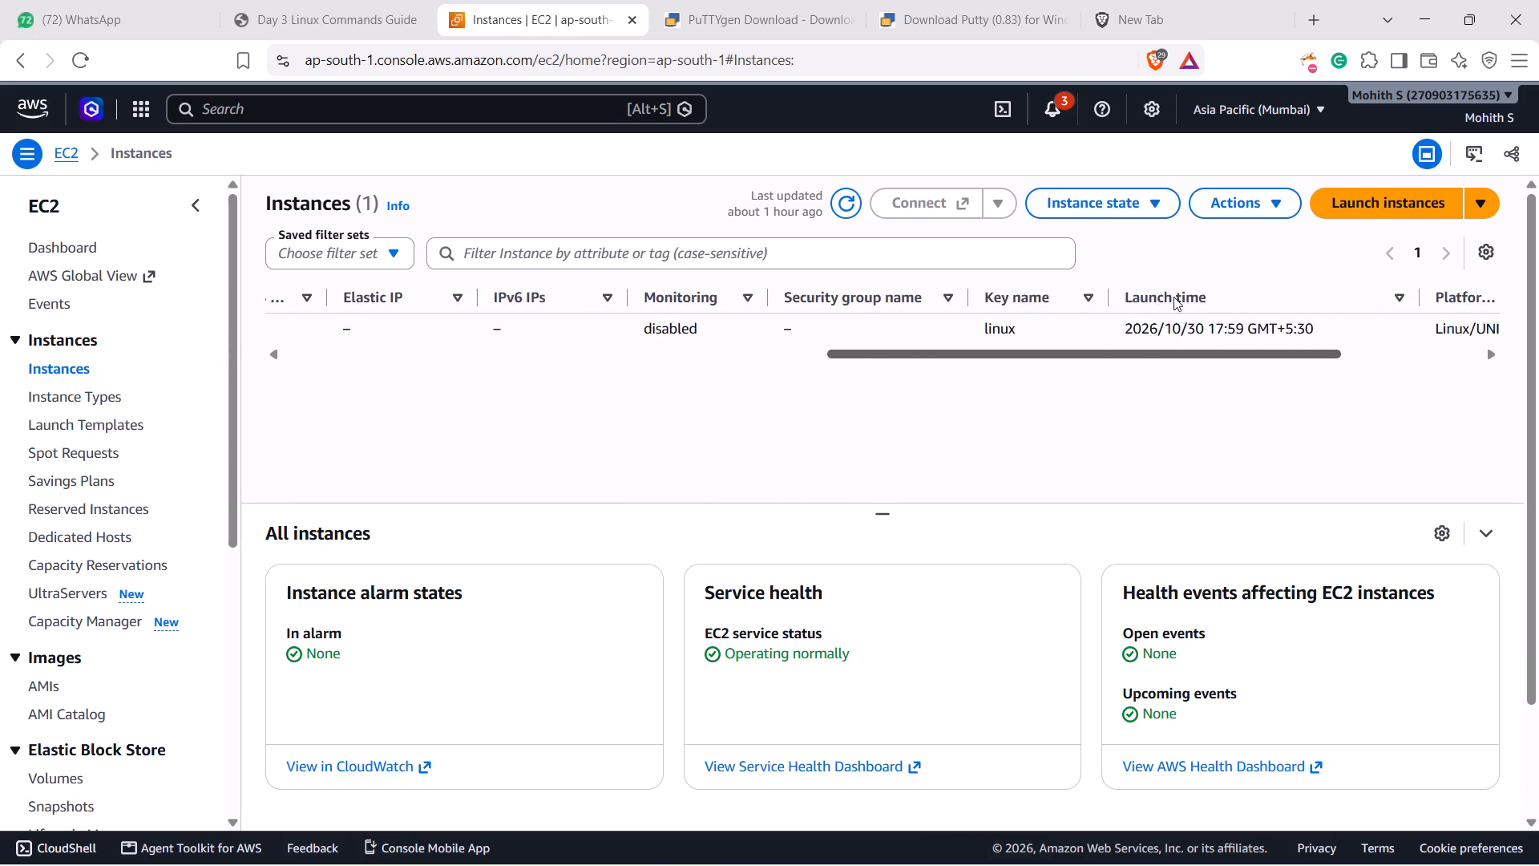
left_click_drag(1173, 297, 334, 338)
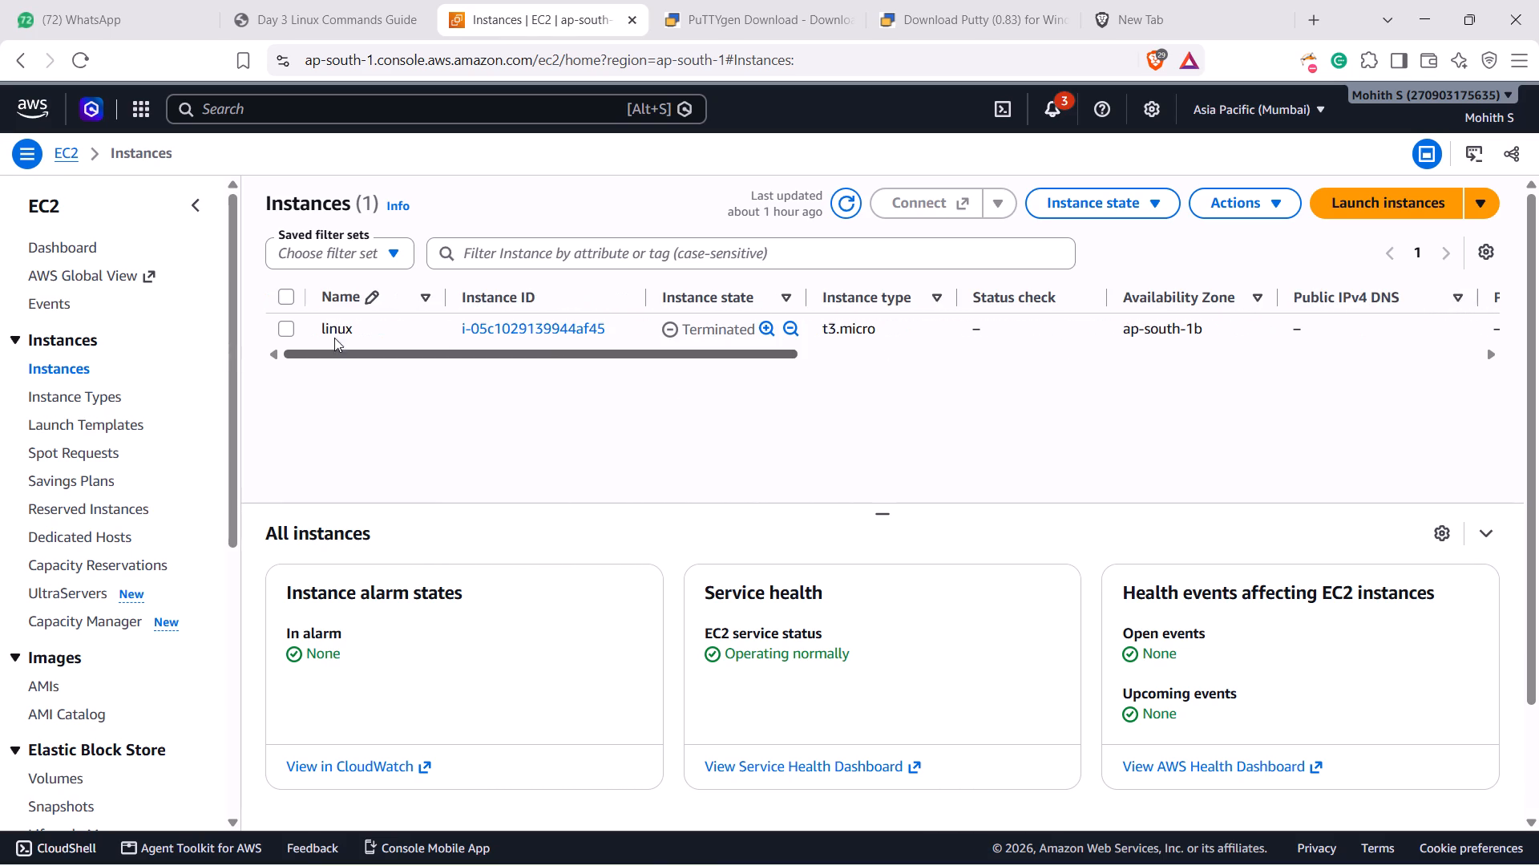
left_click_drag(334, 338, 2, 404)
left_click(526, 397)
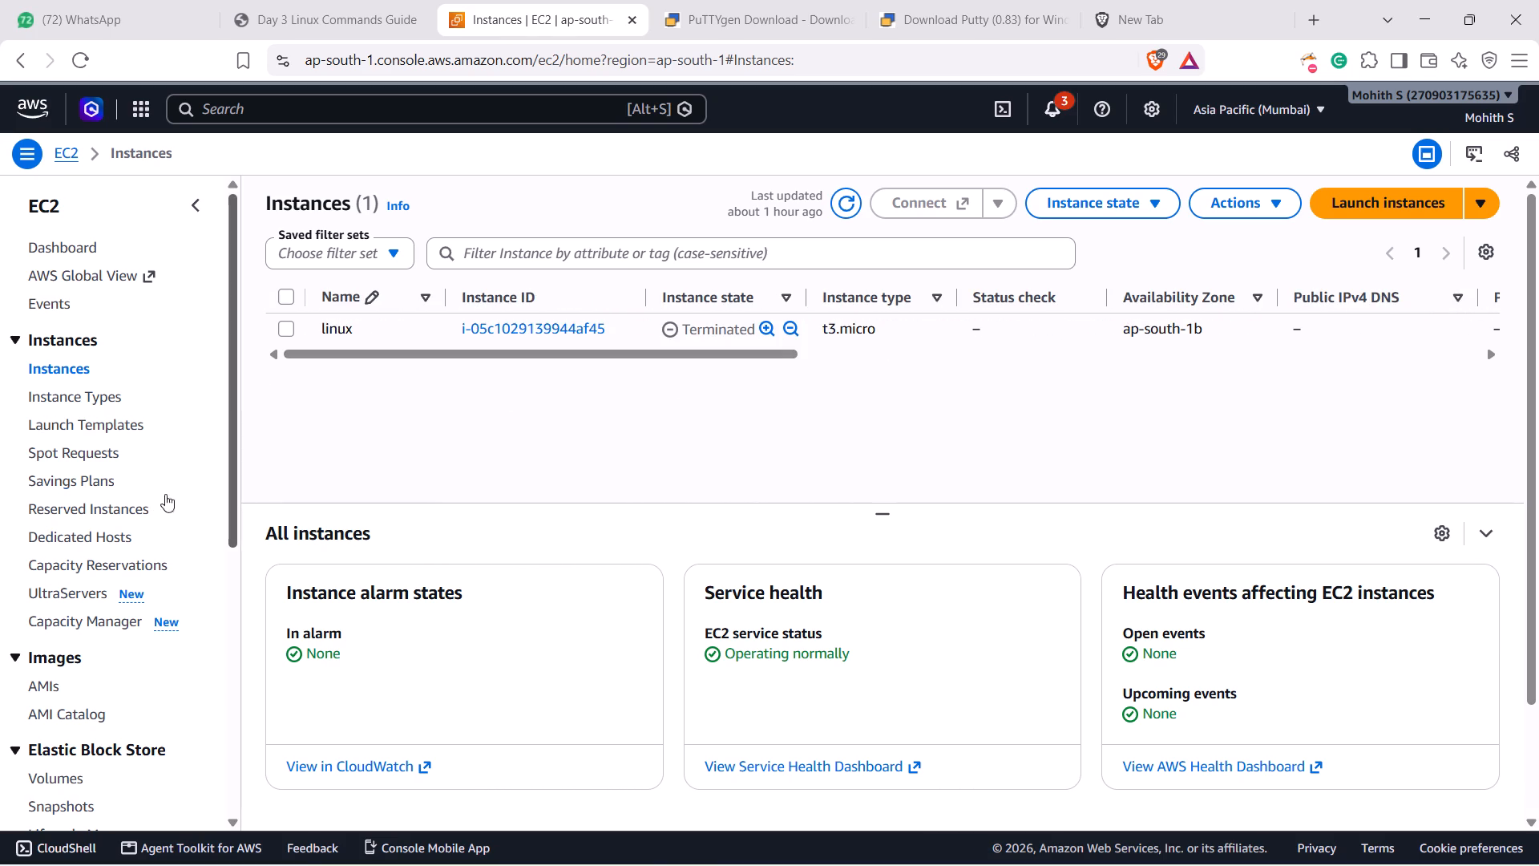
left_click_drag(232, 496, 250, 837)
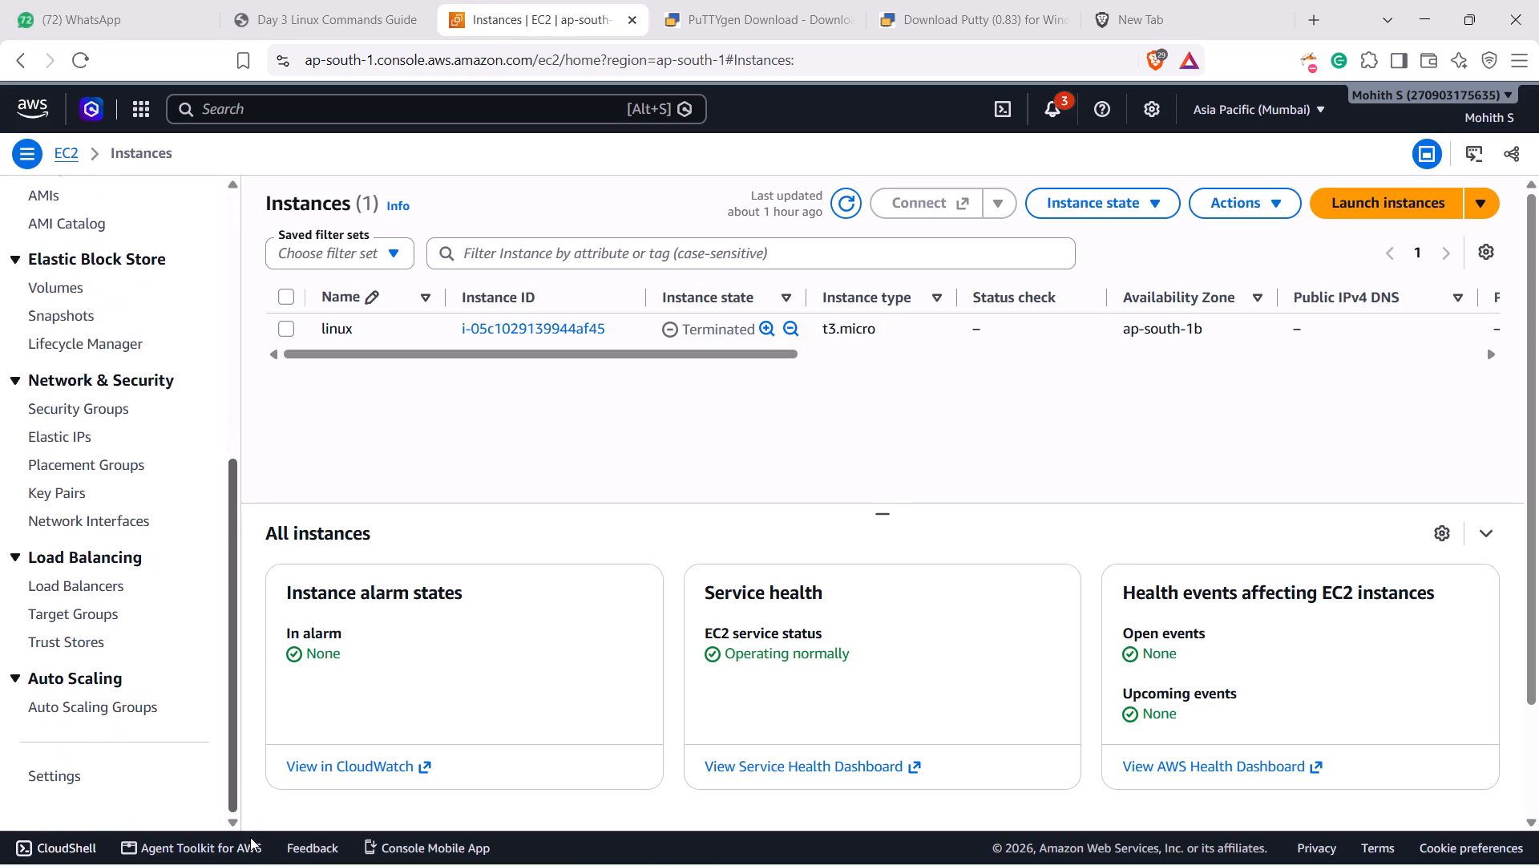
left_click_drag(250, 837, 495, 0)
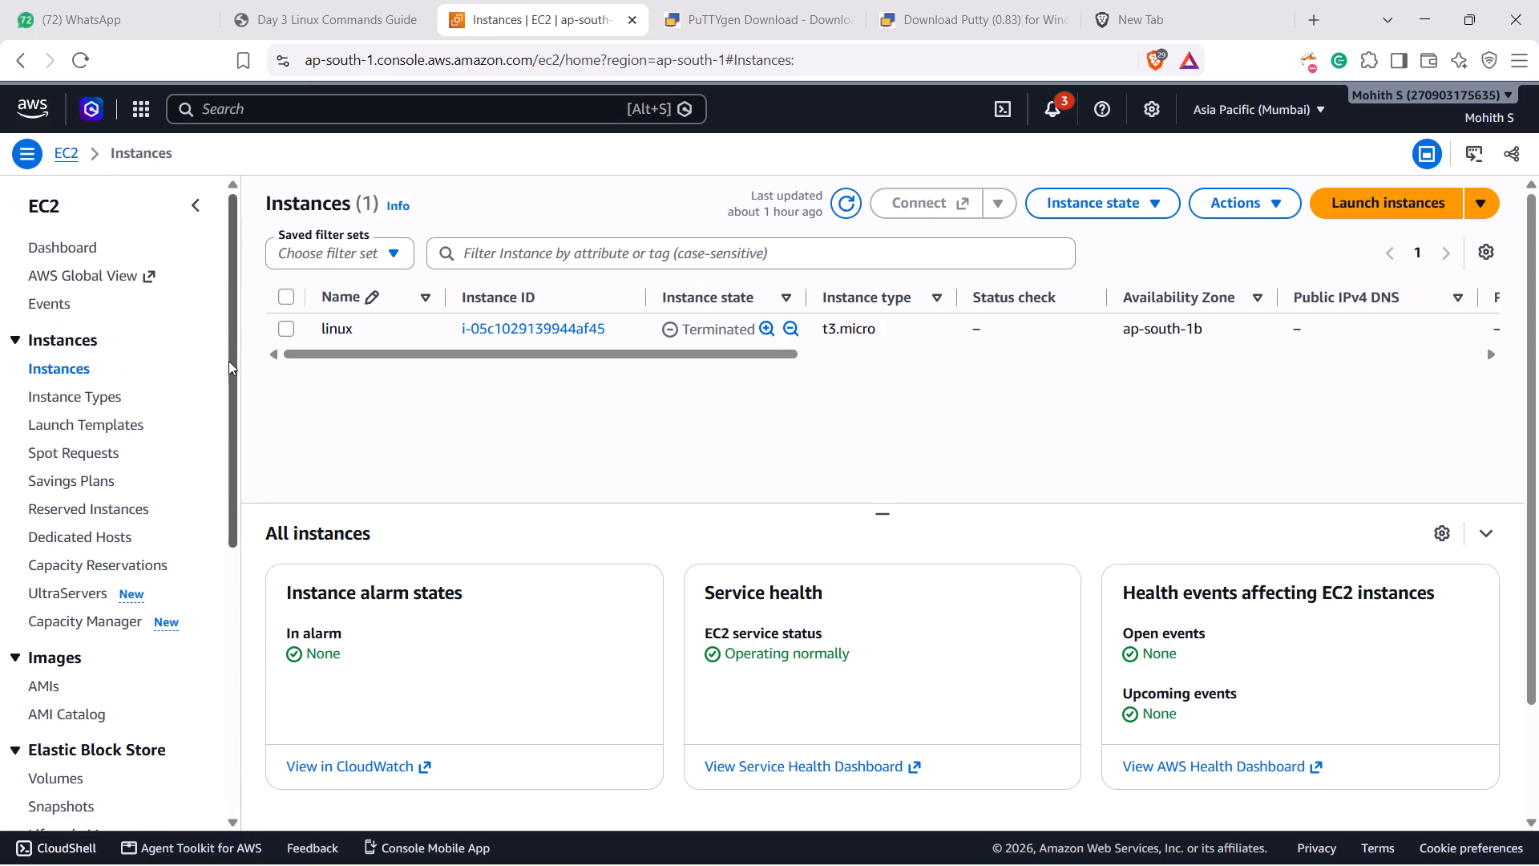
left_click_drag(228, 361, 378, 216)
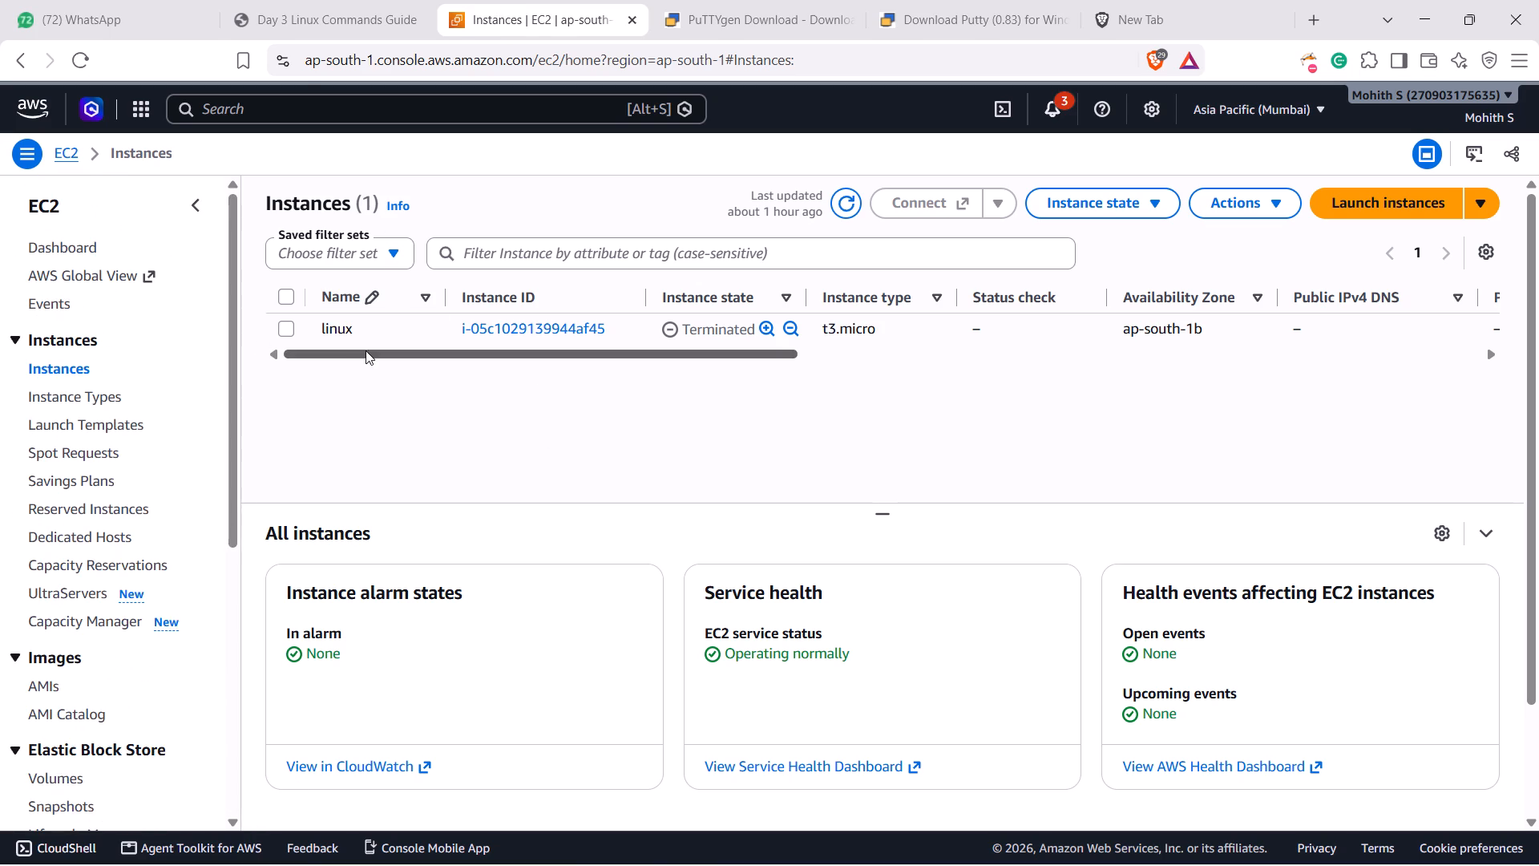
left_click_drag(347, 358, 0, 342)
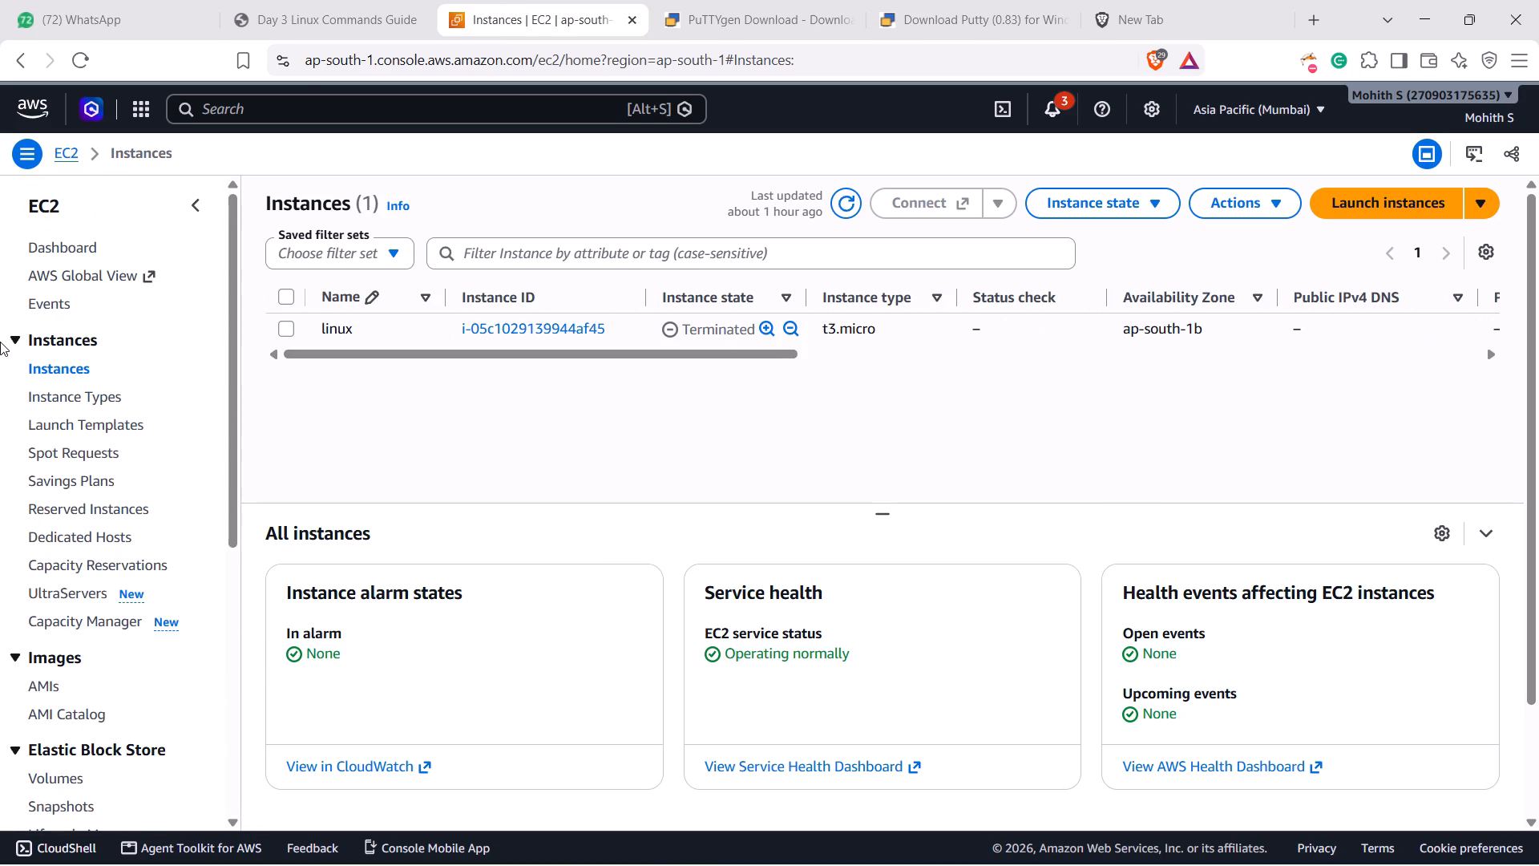